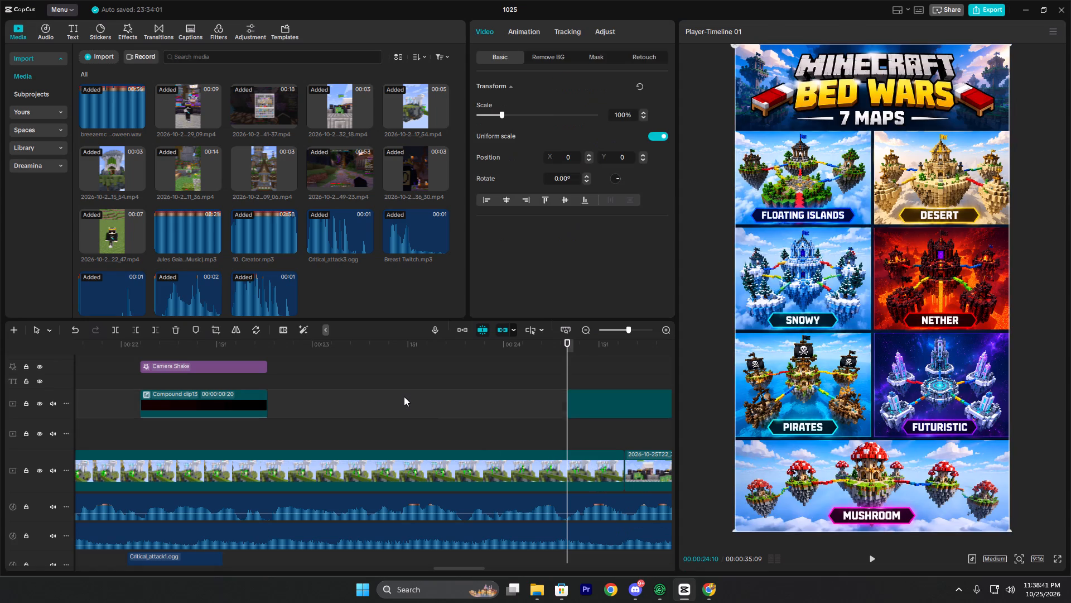
Play the section before the image, then shift the seven-map image clip earlier to start at 00:00:23:15.
{"action": "left_click", "coordinate": [404, 396]}
{"action": "left_click", "coordinate": [404, 396]}
{"action": "key", "text": "space"}
{"action": "key", "text": "space"}
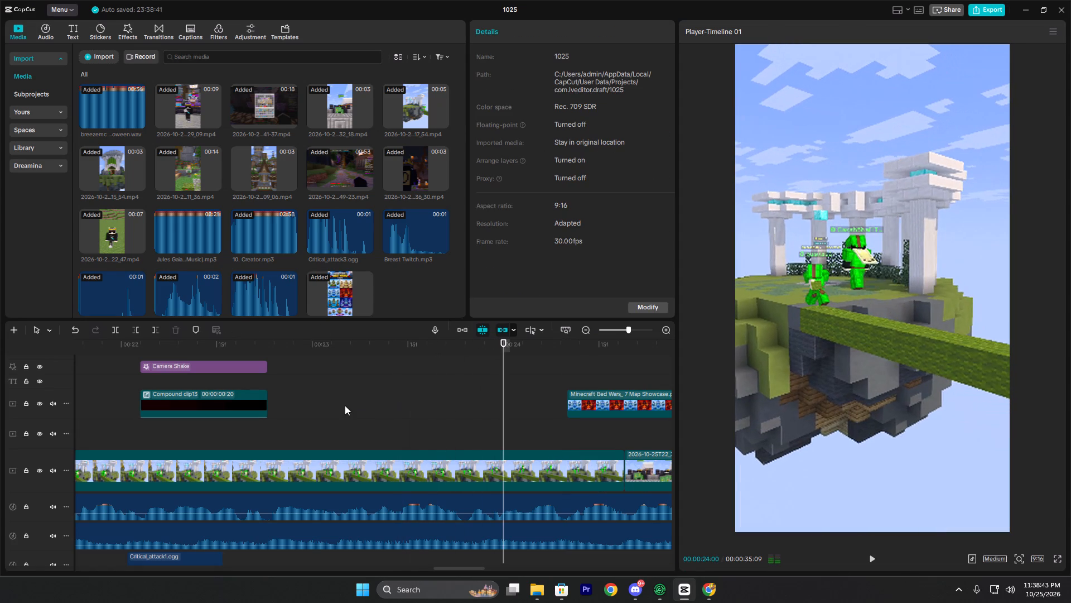
{"action": "left_click", "coordinate": [345, 405]}
{"action": "left_click", "coordinate": [312, 401]}
{"action": "key", "text": "space"}
{"action": "key", "text": "space"}
{"action": "left_click", "coordinate": [623, 392]}
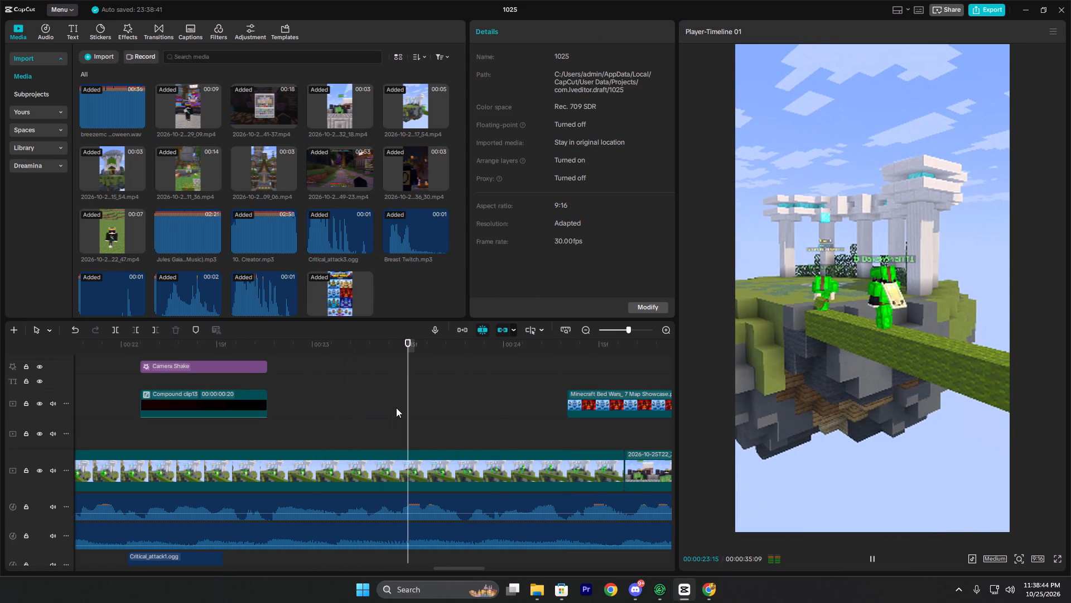
{"action": "left_click_drag", "start_coordinate": [614, 399], "coordinate": [454, 428]}
{"action": "left_click", "coordinate": [374, 406]}
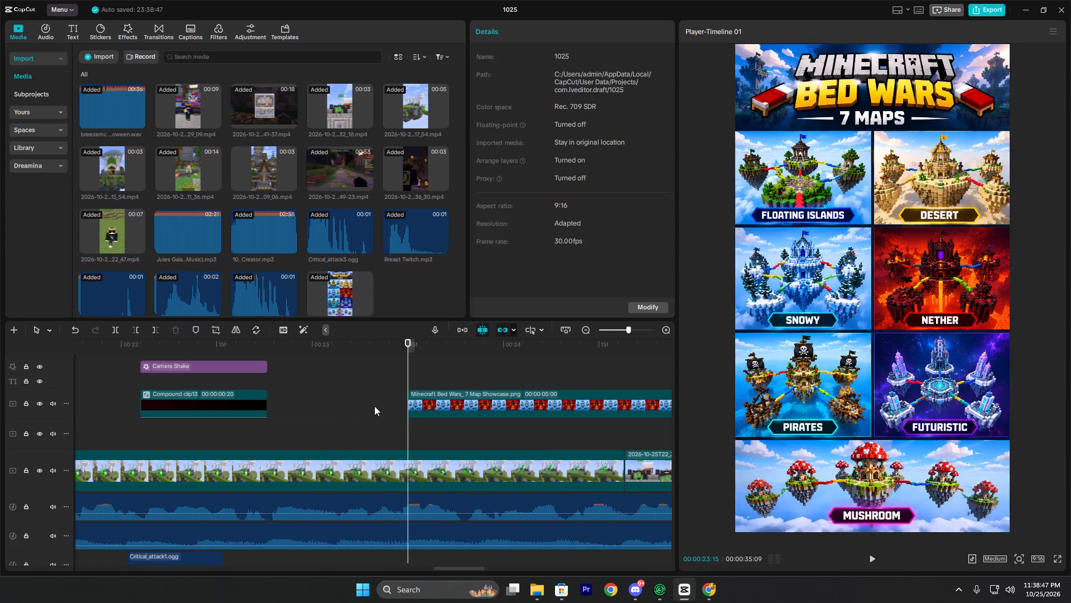
Replay the lead-in and nudge the seven-map image clip slightly earlier to start at 00:00:23:12.
{"action": "key", "text": "space"}
{"action": "key", "text": "space"}
{"action": "left_click", "coordinate": [312, 404]}
{"action": "key", "text": "space"}
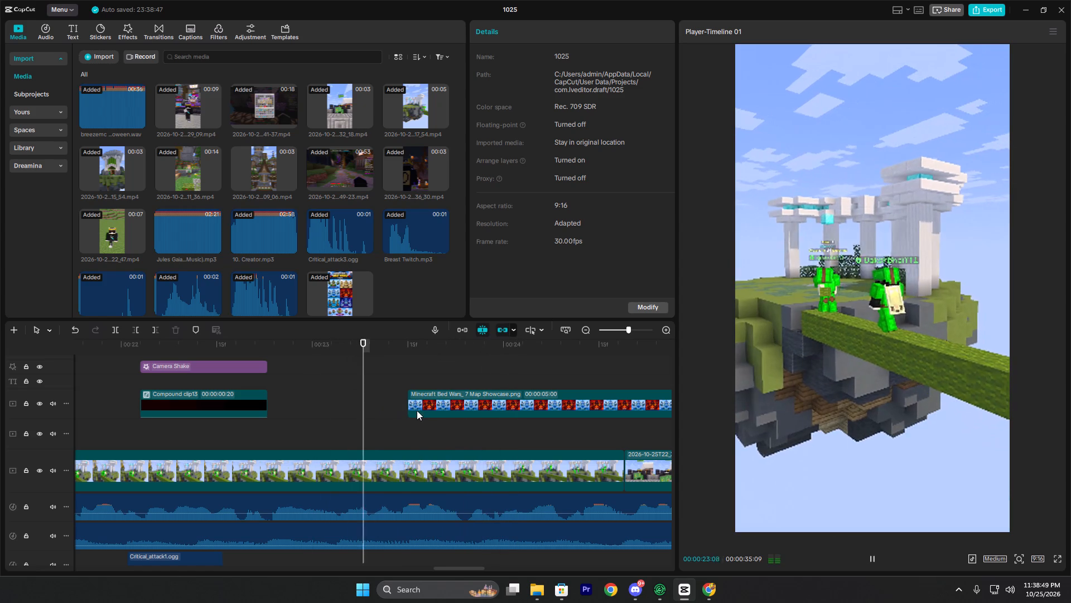
{"action": "key", "text": "space"}
{"action": "key", "text": "space"}
{"action": "key", "text": "space"}
{"action": "left_click", "coordinate": [435, 401]}
{"action": "left_click_drag", "start_coordinate": [433, 400], "coordinate": [418, 404]}
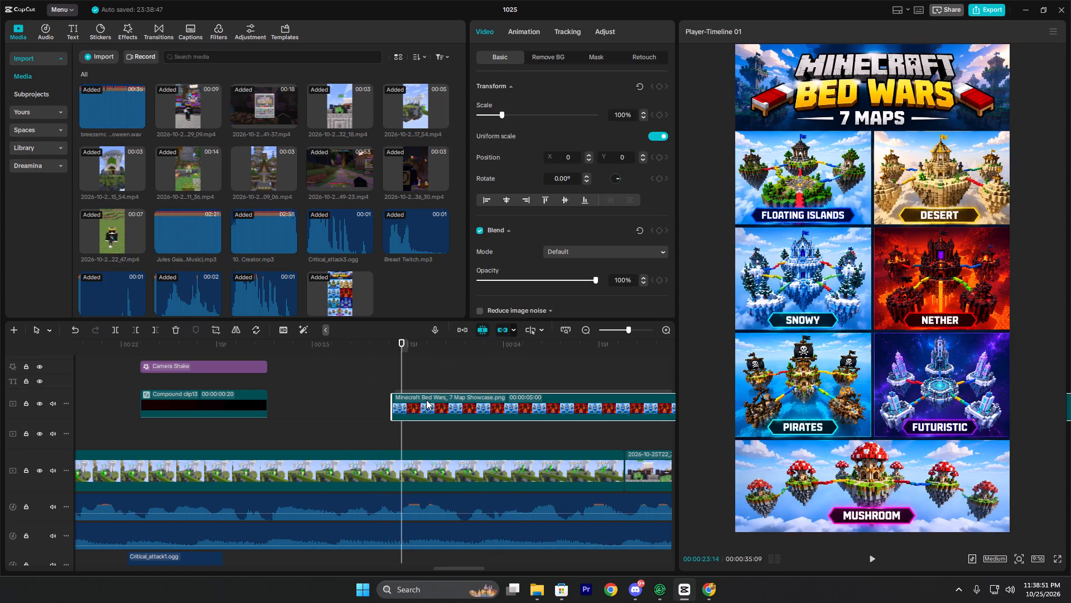
{"action": "left_click_drag", "start_coordinate": [426, 400], "coordinate": [420, 400]}
{"action": "left_click", "coordinate": [366, 371]}
{"action": "left_click", "coordinate": [335, 384]}
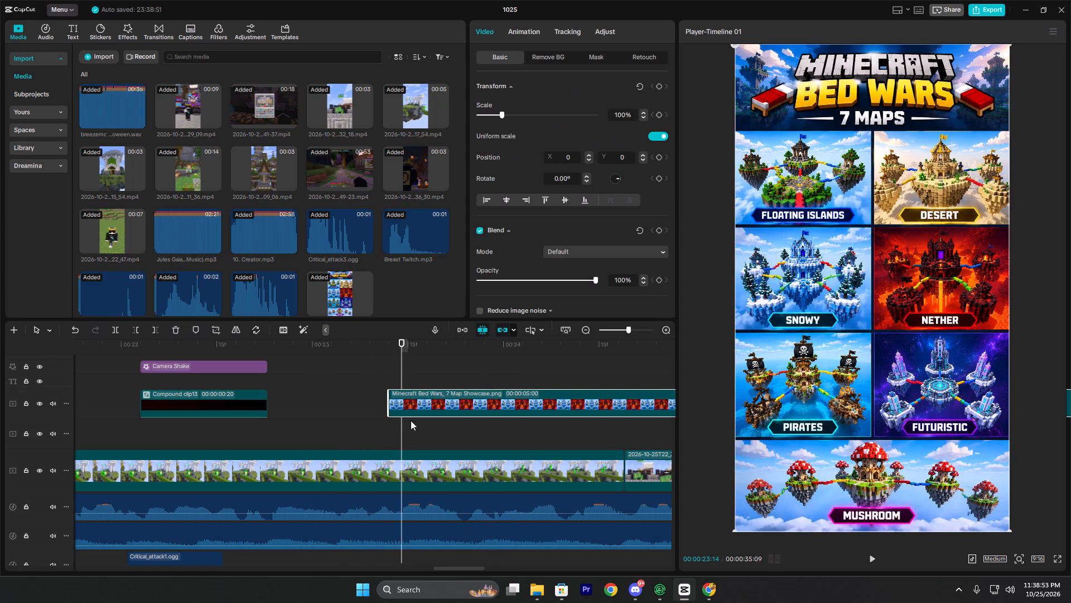
Trim the end of the seven-map image clip to 00:00:24:19, where the next gameplay clip begins.
{"action": "key", "text": "space"}
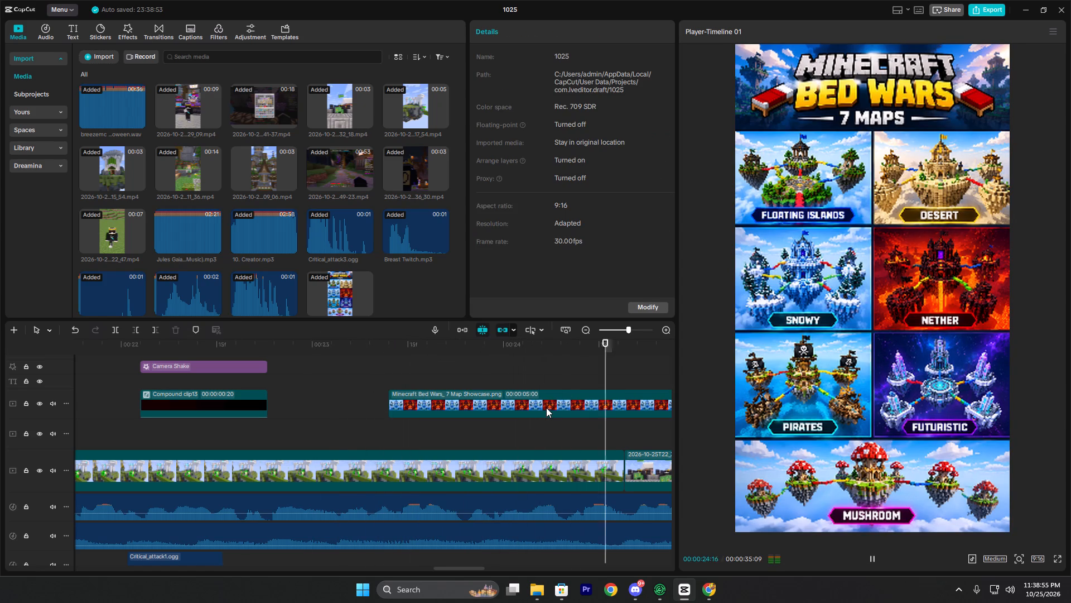
{"action": "key", "text": "space"}
{"action": "left_click", "coordinate": [163, 381]}
{"action": "left_click_drag", "start_coordinate": [162, 380], "coordinate": [83, 387]}
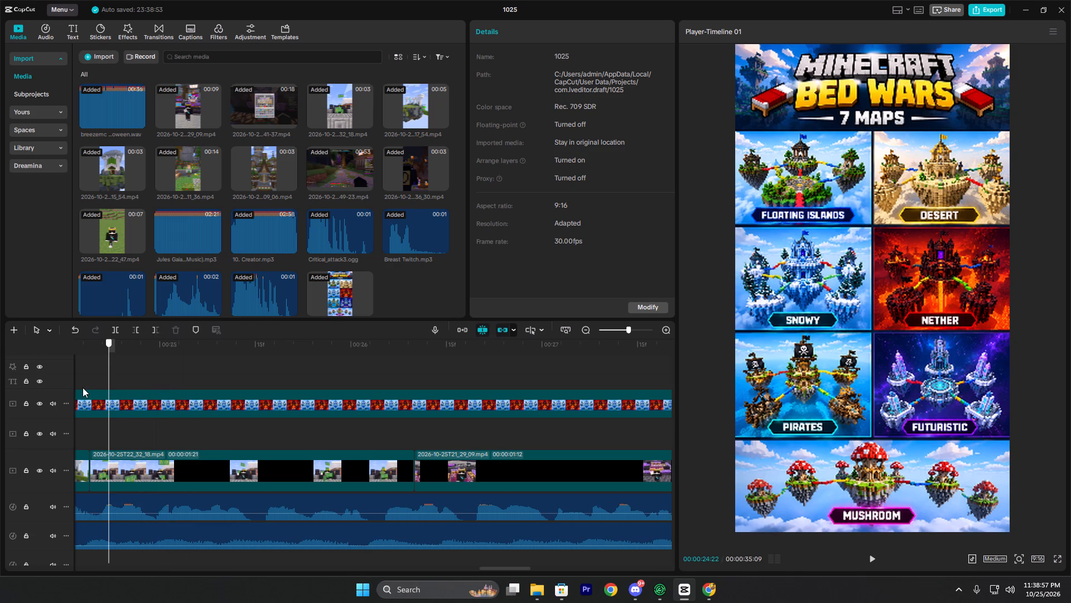
{"action": "left_click_drag", "start_coordinate": [83, 387], "coordinate": [113, 401]}
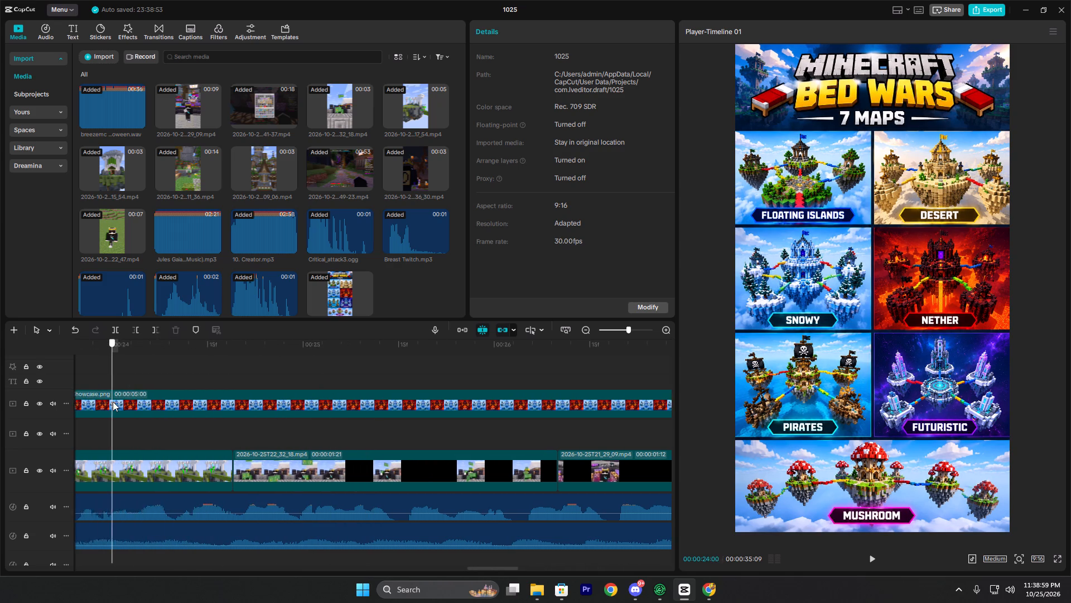
{"action": "left_click_drag", "start_coordinate": [113, 401], "coordinate": [291, 394]}
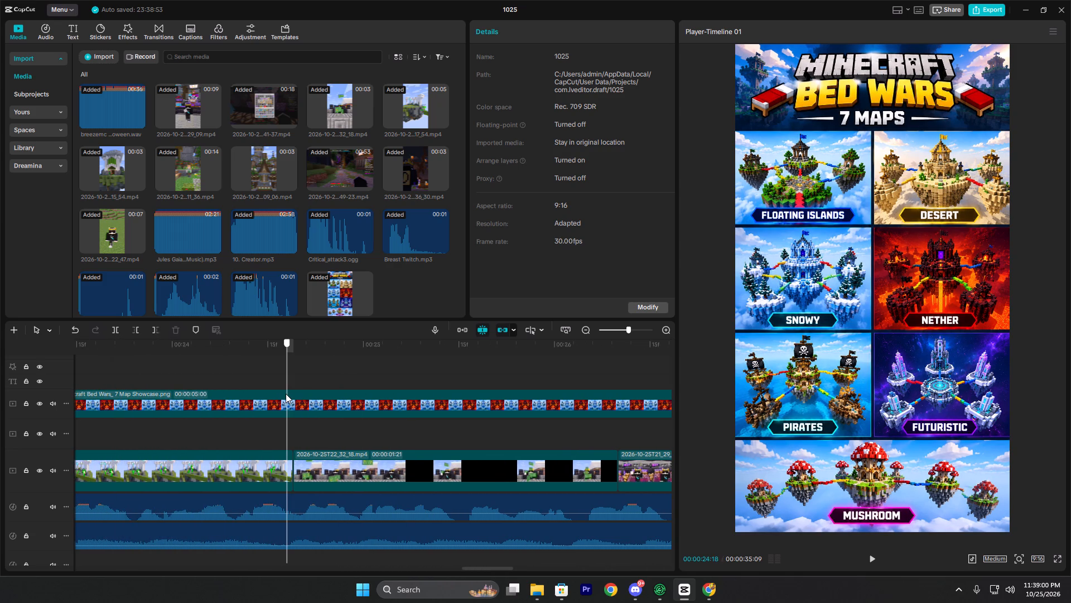
{"action": "left_click", "coordinate": [317, 410]}
{"action": "scroll", "coordinate": [312, 406], "scroll_direction": "up", "scroll_amount": 6}
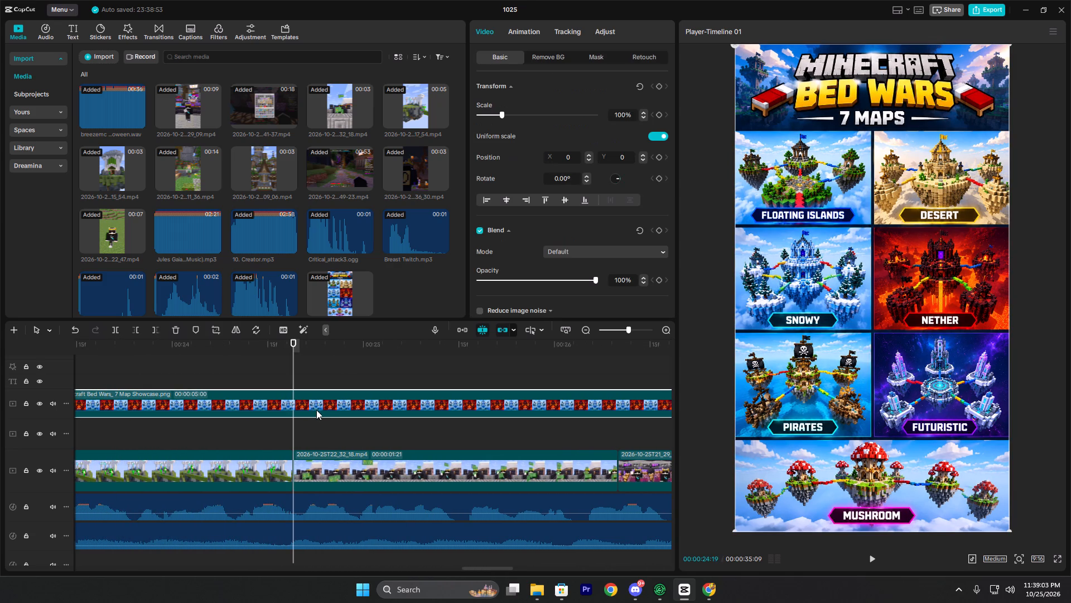
{"action": "scroll", "coordinate": [316, 410], "scroll_direction": "up", "scroll_amount": 1}
{"action": "left_click", "coordinate": [294, 409]}
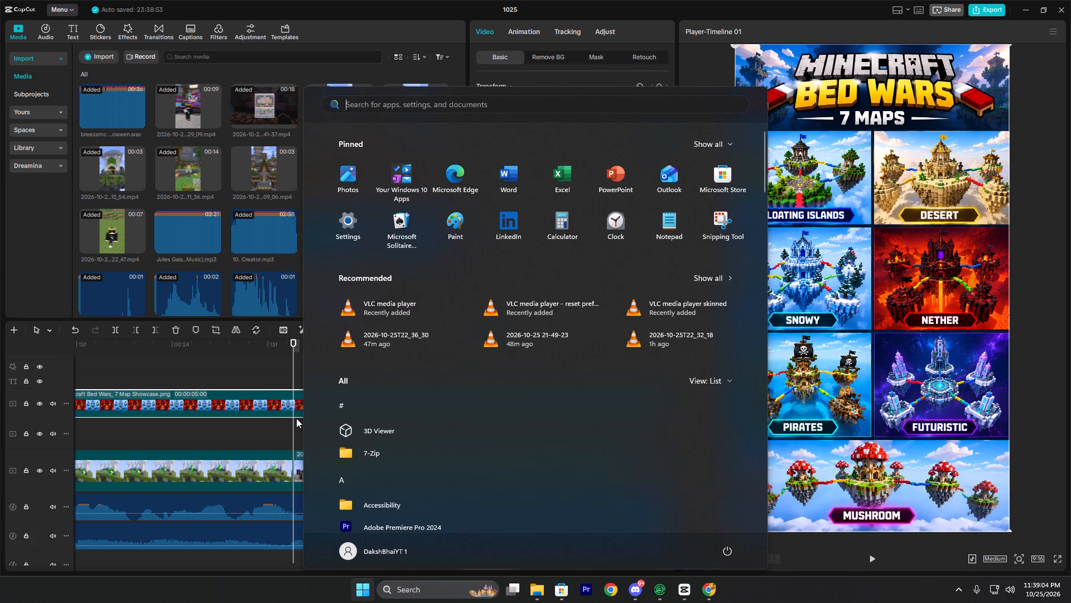
{"action": "key", "text": "e"}
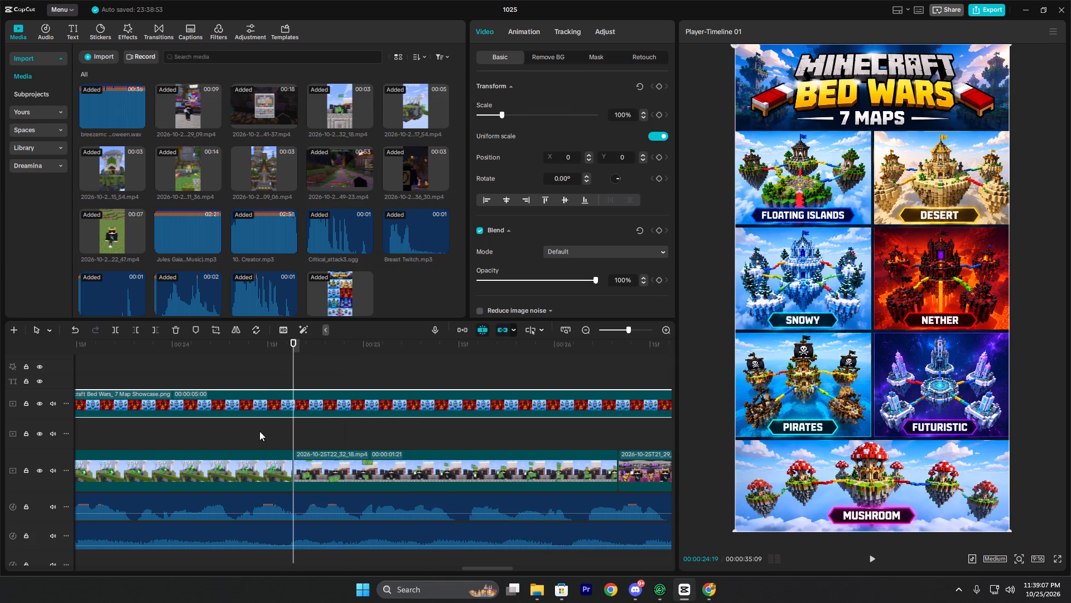
{"action": "key", "text": "w"}
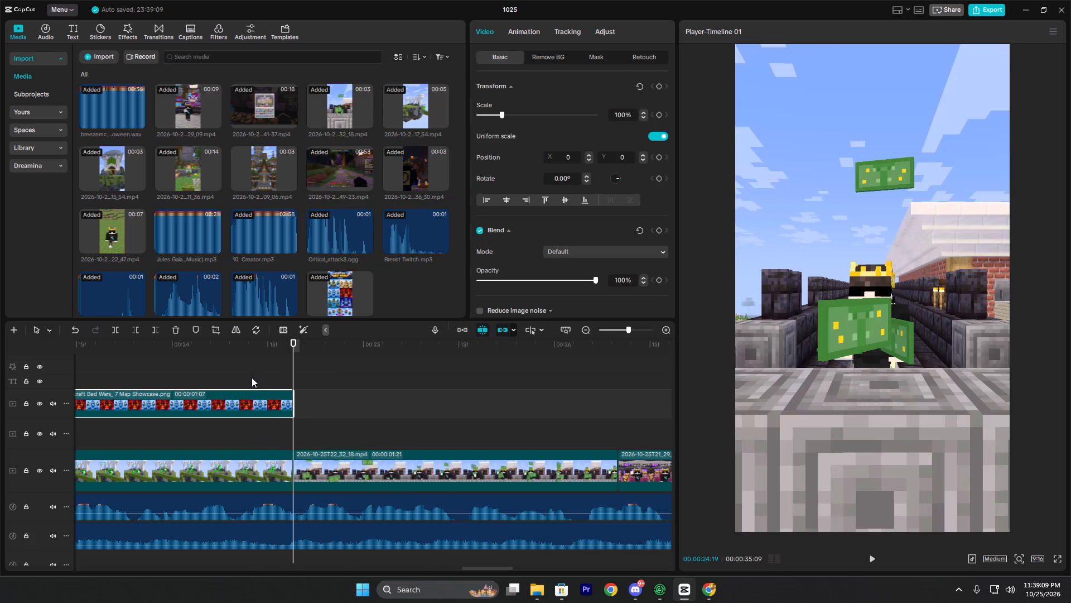
Scrub through the trimmed seven-map image section to review its timing.
{"action": "left_click", "coordinate": [250, 370]}
{"action": "left_click_drag", "start_coordinate": [250, 370], "coordinate": [191, 384]}
{"action": "left_click", "coordinate": [268, 404]}
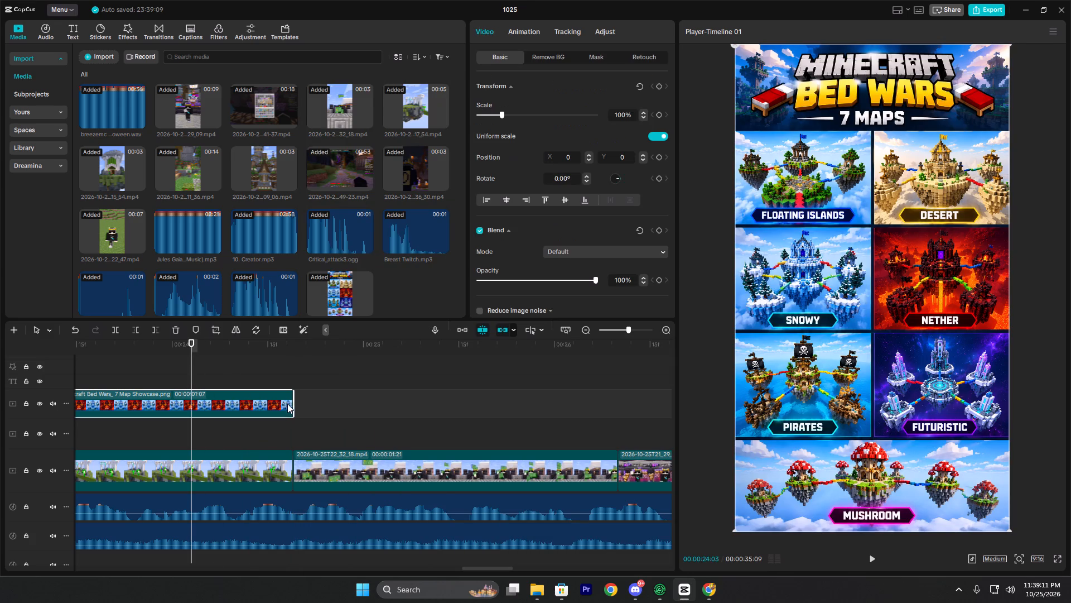
{"action": "left_click", "coordinate": [292, 401]}
{"action": "double_click", "coordinate": [252, 386]}
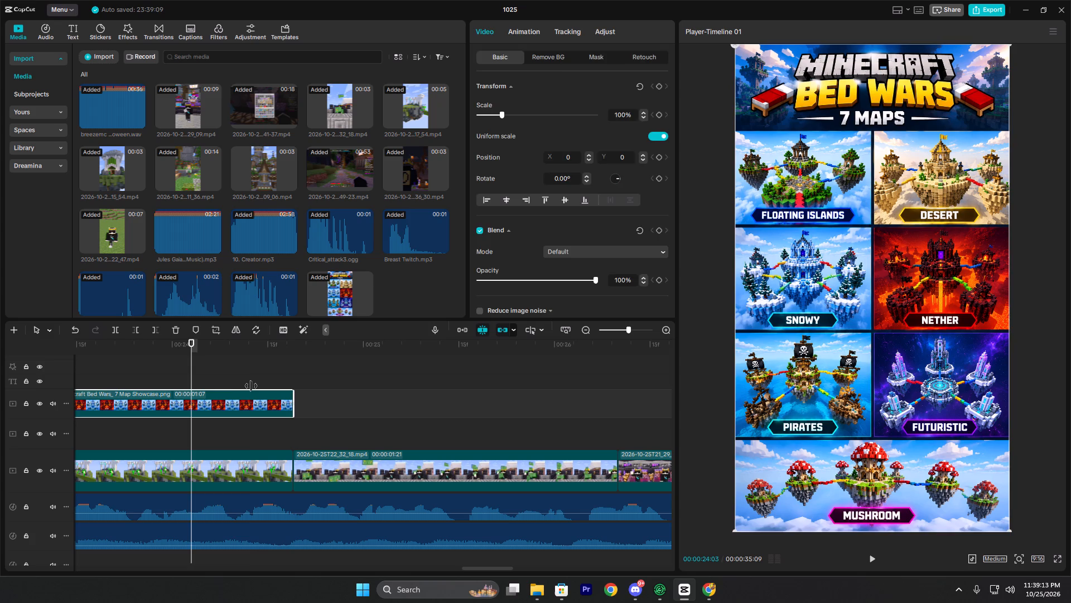
{"action": "left_click", "coordinate": [234, 372]}
{"action": "left_click_drag", "start_coordinate": [234, 372], "coordinate": [70, 391]}
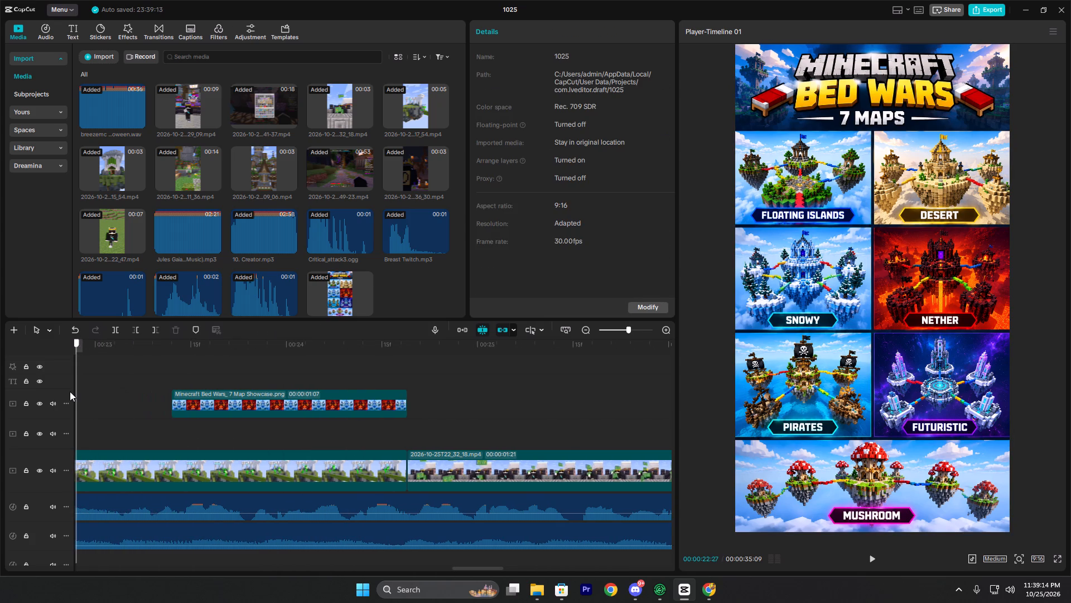
{"action": "left_click_drag", "start_coordinate": [70, 391], "coordinate": [253, 392]}
Add a Transform keyframe to the seven-map image clip at 00:00:23:18.
{"action": "left_click", "coordinate": [207, 373]}
{"action": "key", "text": "space"}
{"action": "key", "text": "space"}
{"action": "left_click", "coordinate": [250, 400]}
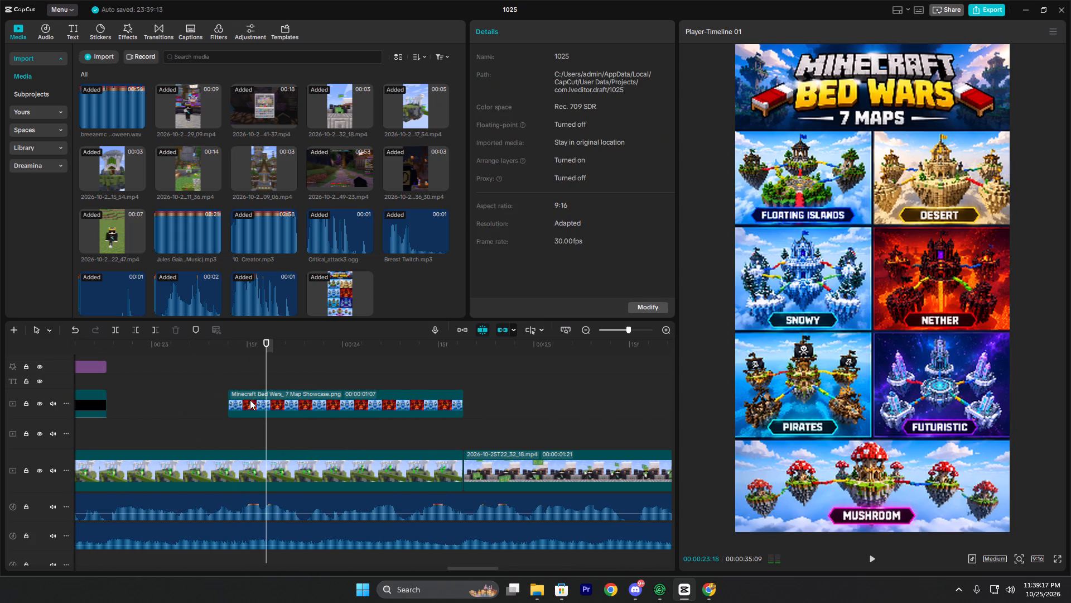
{"action": "left_click", "coordinate": [660, 86]}
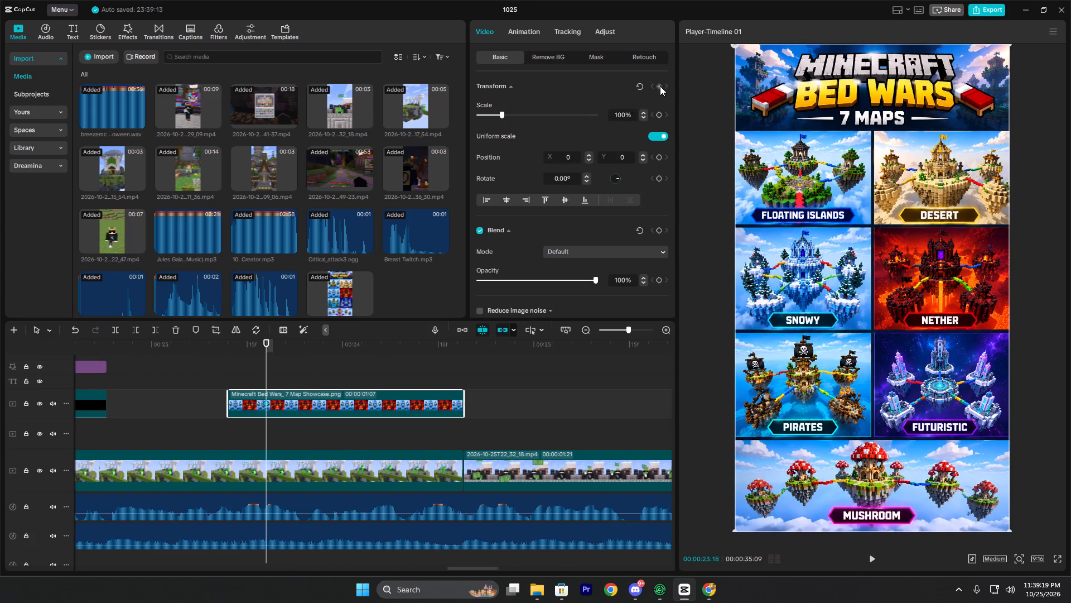
At the image clip's start, 00:00:23:12, move the image straight down below the frame to create a slide-in from the bottom.
{"action": "key", "text": "Left"}
{"action": "key", "text": "Left"}
{"action": "key", "text": "Left"}
{"action": "key", "text": "Left"}
{"action": "key", "text": "Left"}
{"action": "key", "text": "Left"}
{"action": "left_click_drag", "start_coordinate": [846, 191], "coordinate": [847, 213]}
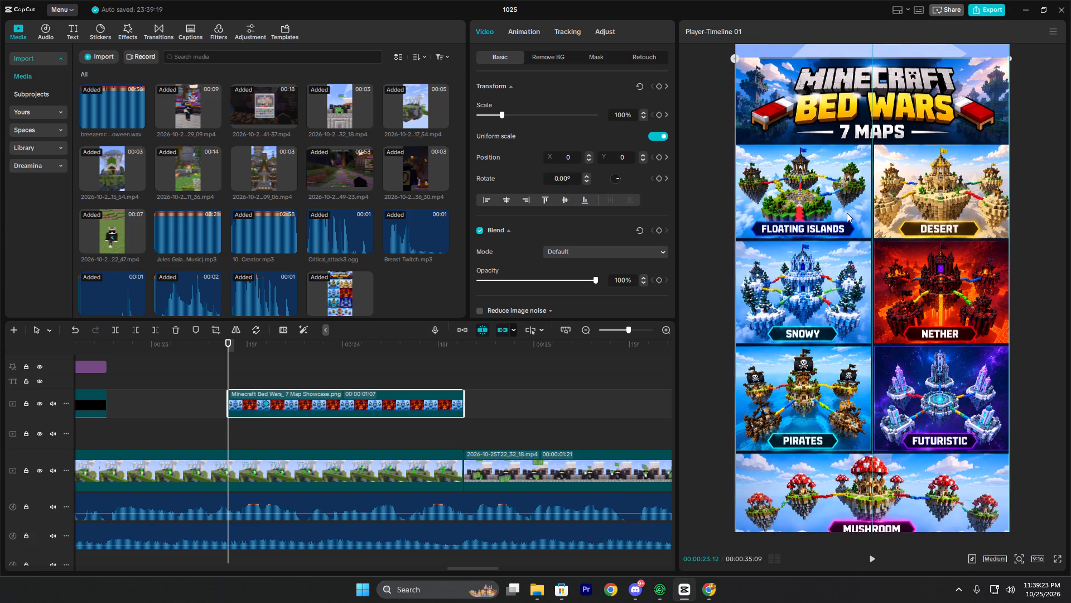
{"action": "left_click_drag", "start_coordinate": [847, 213], "coordinate": [845, 481]}
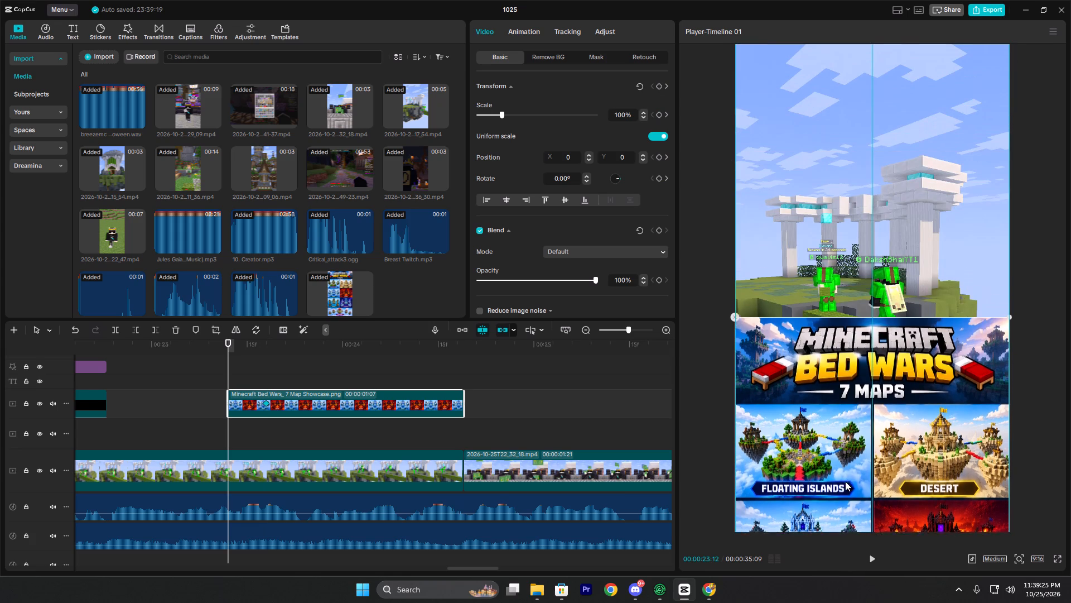
{"action": "left_click_drag", "start_coordinate": [845, 481], "coordinate": [847, 602]}
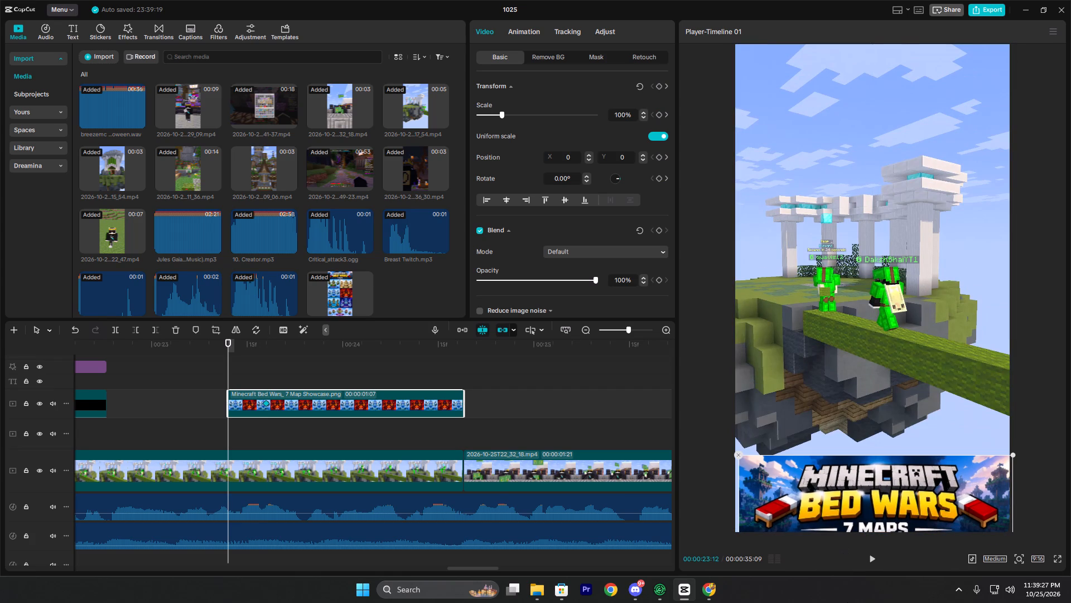
{"action": "left_click_drag", "start_coordinate": [847, 602], "coordinate": [847, 602]}
{"action": "left_click_drag", "start_coordinate": [856, 472], "coordinate": [856, 550]}
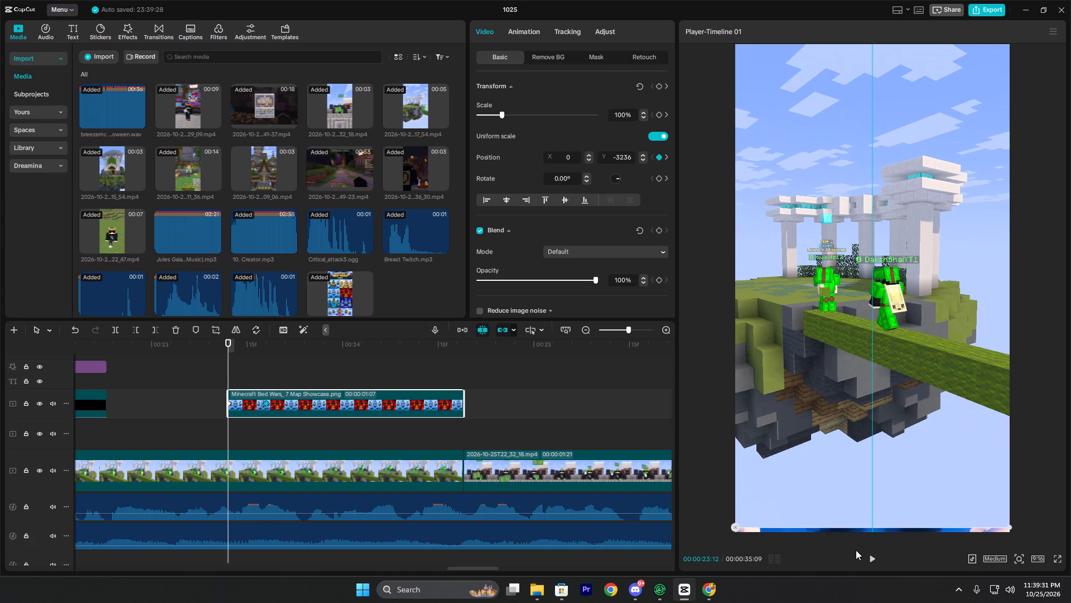
{"action": "left_click_drag", "start_coordinate": [856, 550], "coordinate": [856, 537]}
{"action": "left_click_drag", "start_coordinate": [856, 537], "coordinate": [859, 559]}
Apply the Cubic Out preset curve to the image clip's slide-in keyframes.
{"action": "left_click", "coordinate": [267, 401]}
{"action": "right_click", "coordinate": [267, 401]}
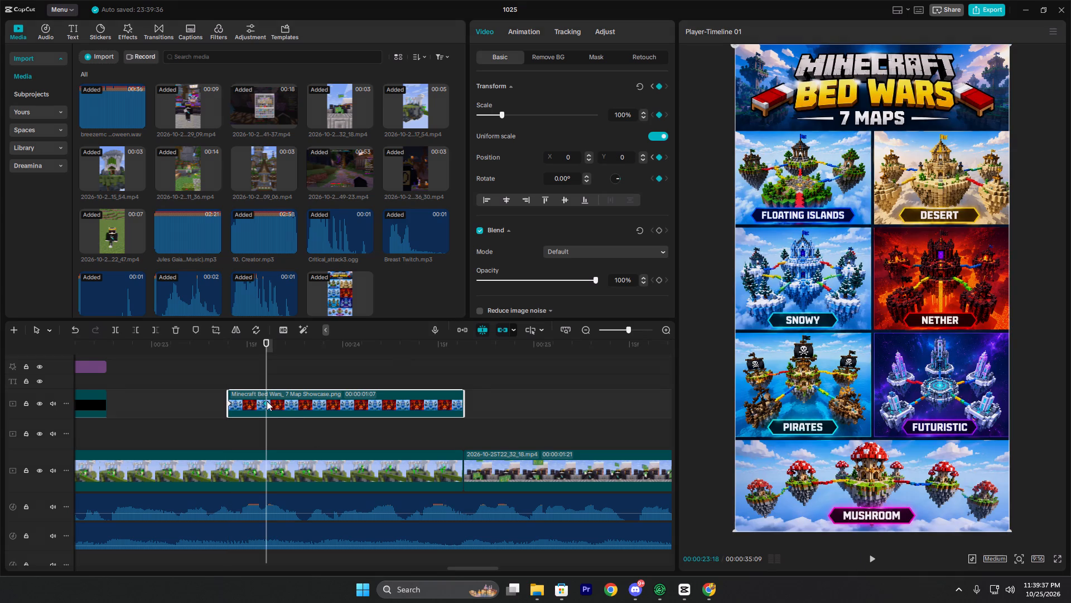
{"action": "left_click", "coordinate": [303, 469]}
{"action": "left_click", "coordinate": [422, 477]}
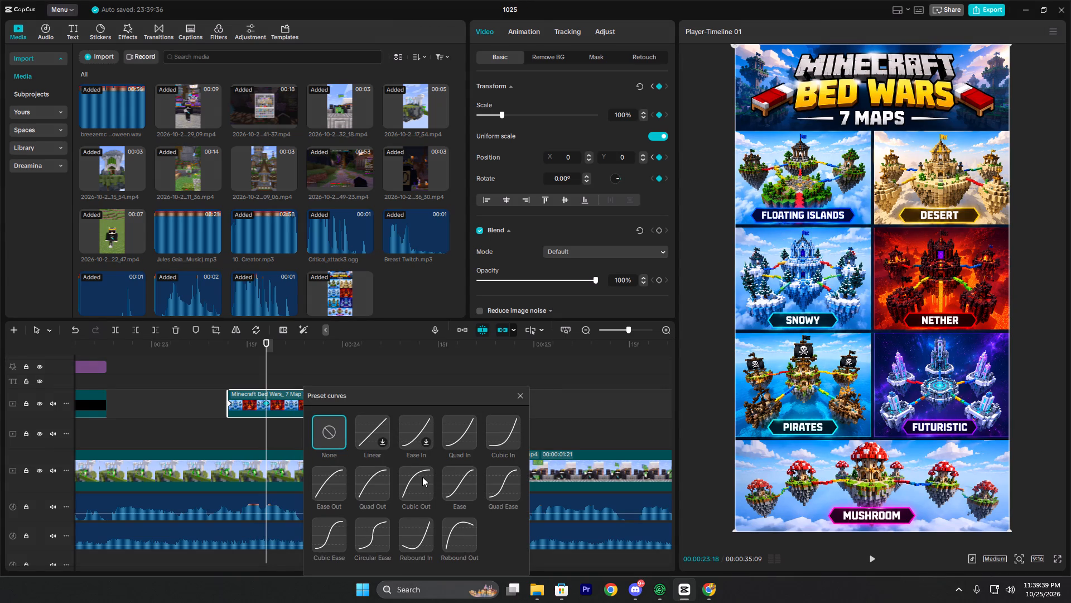
{"action": "left_click", "coordinate": [522, 389]}
Play back the seven-map image's slide-in twice to check its motion and timing.
{"action": "left_click", "coordinate": [234, 377]}
{"action": "key", "text": "space"}
{"action": "key", "text": "space"}
{"action": "left_click", "coordinate": [215, 375]}
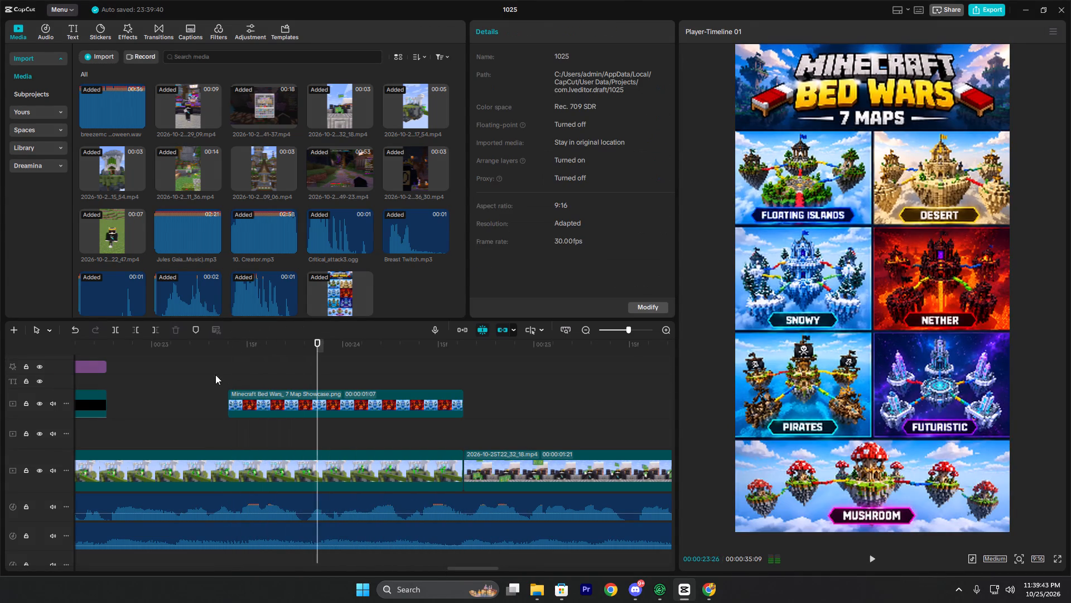
{"action": "left_click", "coordinate": [134, 374]}
{"action": "key", "text": "space"}
{"action": "key", "text": "space"}
{"action": "left_click", "coordinate": [295, 420]}
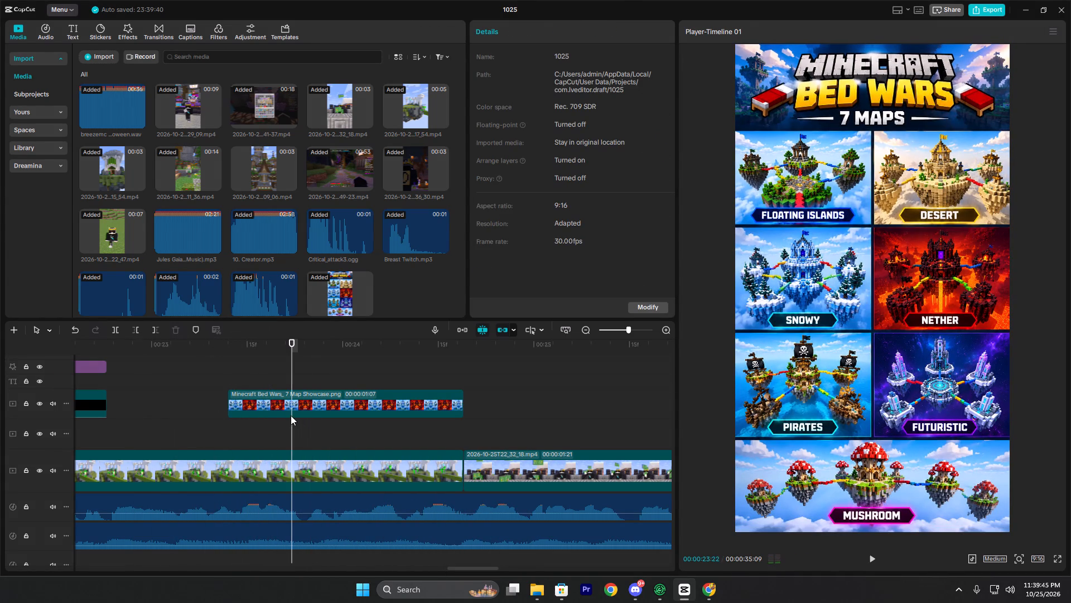
Extend the start of the seven-map image clip earlier, making its duration 00:00:01:09.
{"action": "left_click", "coordinate": [266, 402]}
{"action": "left_click_drag", "start_coordinate": [228, 395], "coordinate": [215, 396]}
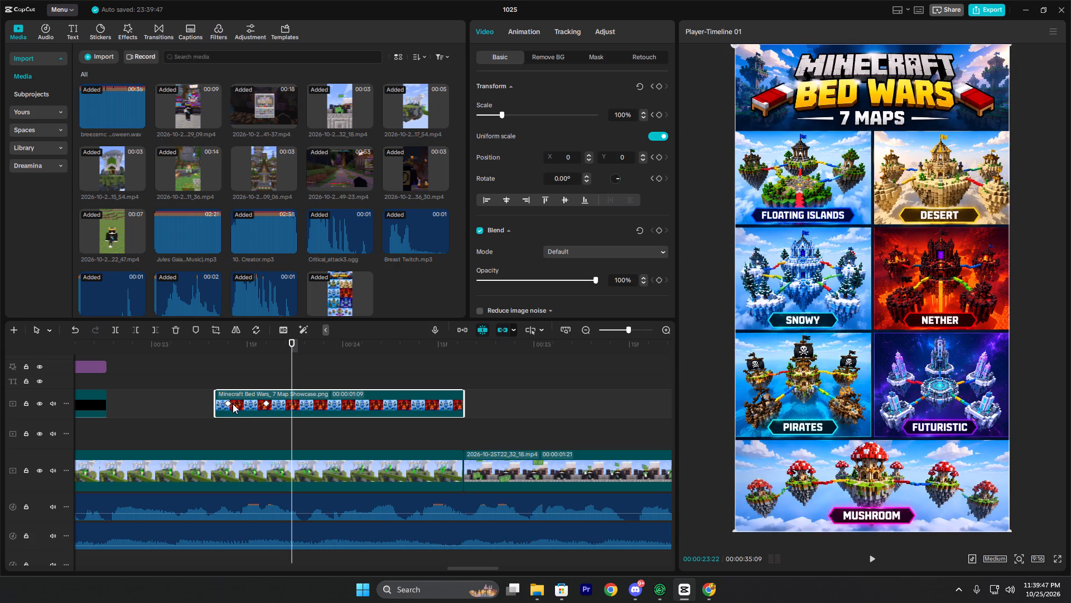
Lengthen the slide-in by moving its first keyframe to the clip's new start and its second keyframe slightly past 00:00:23:18.
{"action": "left_click_drag", "start_coordinate": [229, 402], "coordinate": [166, 401]}
{"action": "left_click_drag", "start_coordinate": [267, 401], "coordinate": [275, 403]}
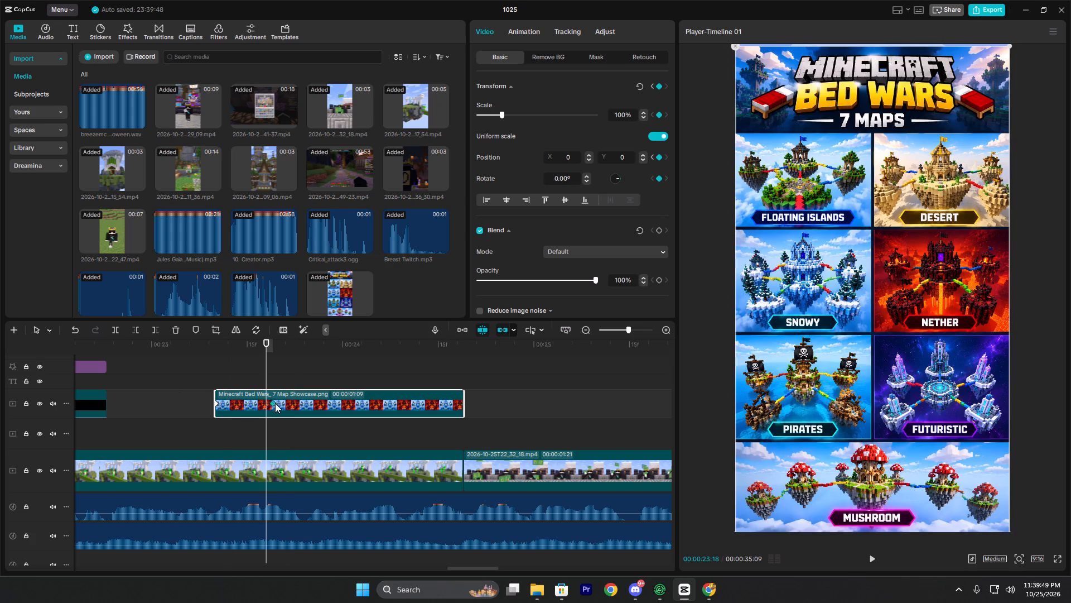
Play back the seven-map image's lengthened slide-in several times from the clip's start to check its motion and timing.
{"action": "left_click_drag", "start_coordinate": [275, 403], "coordinate": [276, 403]}
{"action": "left_click", "coordinate": [210, 377]}
{"action": "left_click", "coordinate": [218, 381]}
{"action": "key", "text": "space"}
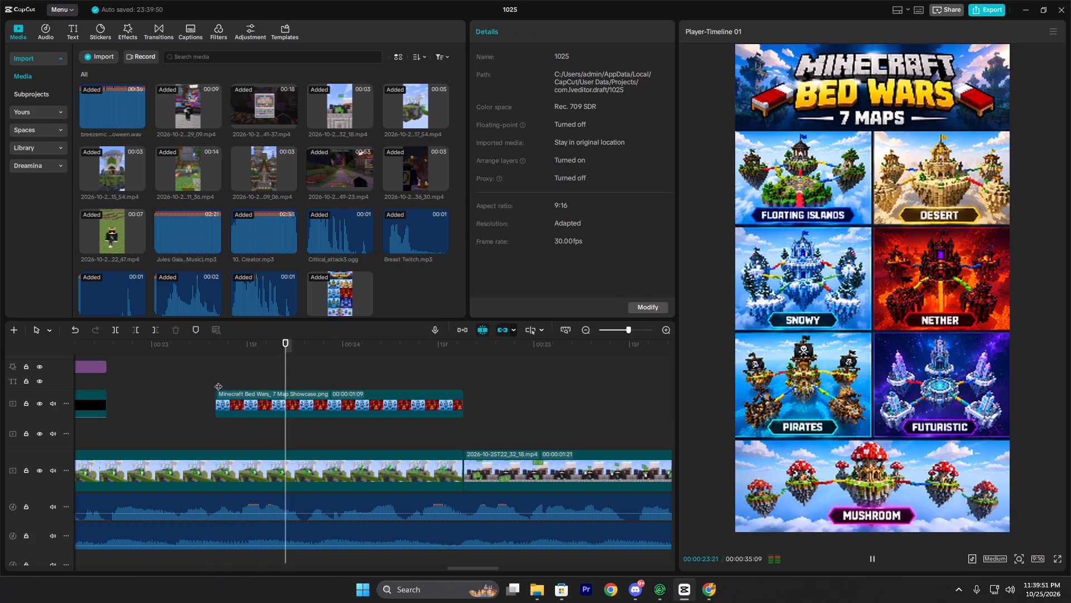
{"action": "key", "text": "space"}
{"action": "key", "text": "space"}
{"action": "key", "text": "space"}
{"action": "left_click", "coordinate": [220, 375]}
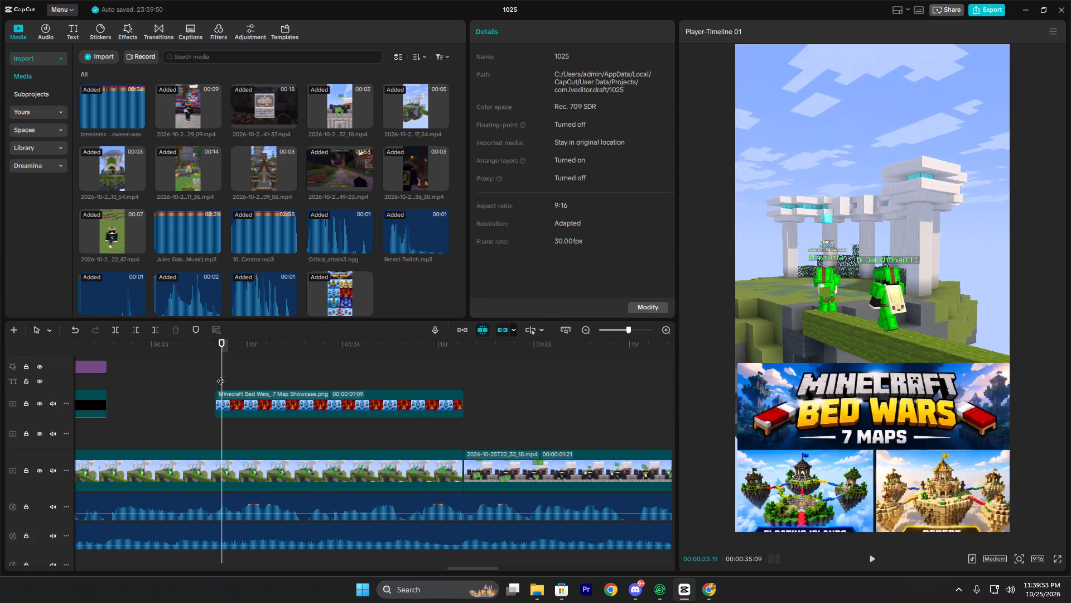
{"action": "key", "text": "space"}
{"action": "key", "text": "space"}
{"action": "left_click", "coordinate": [238, 380]}
{"action": "left_click", "coordinate": [219, 376]}
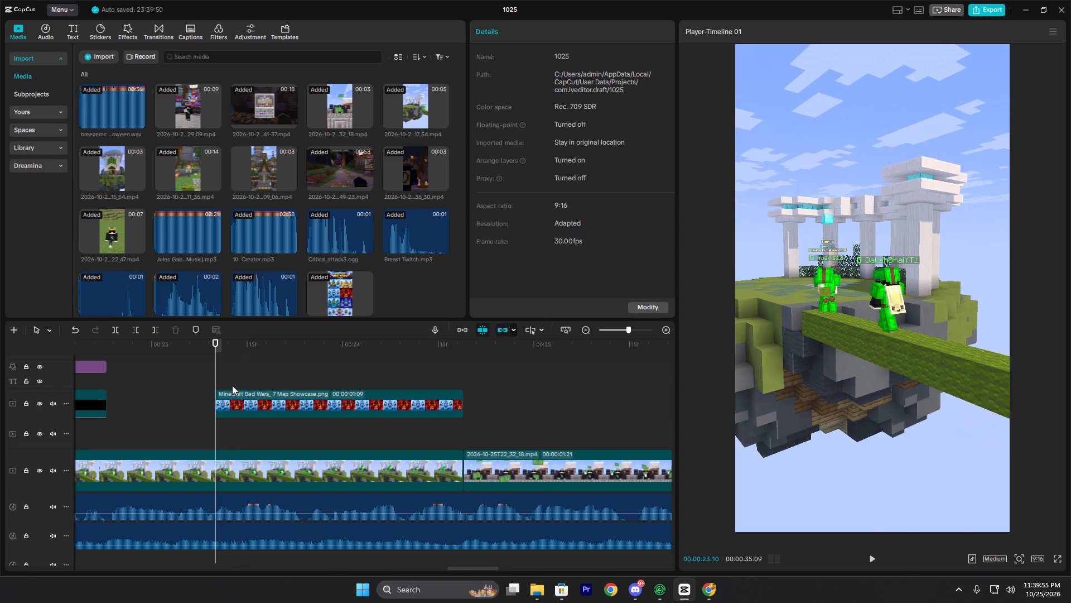
{"action": "key", "text": "space"}
{"action": "key", "text": "space"}
{"action": "key", "text": "space"}
{"action": "key", "text": "space"}
{"action": "key", "text": "space"}
{"action": "key", "text": "space"}
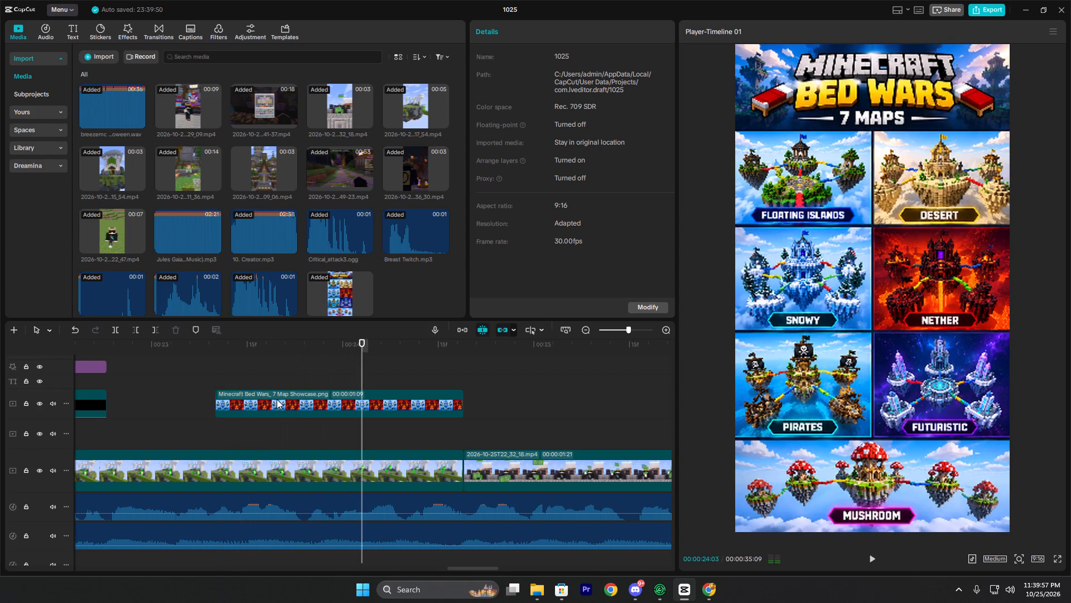
Add a scale keyframe of 116% to the seven-map image at 00:00:24:18, near the end of its clip.
{"action": "left_click", "coordinate": [276, 402]}
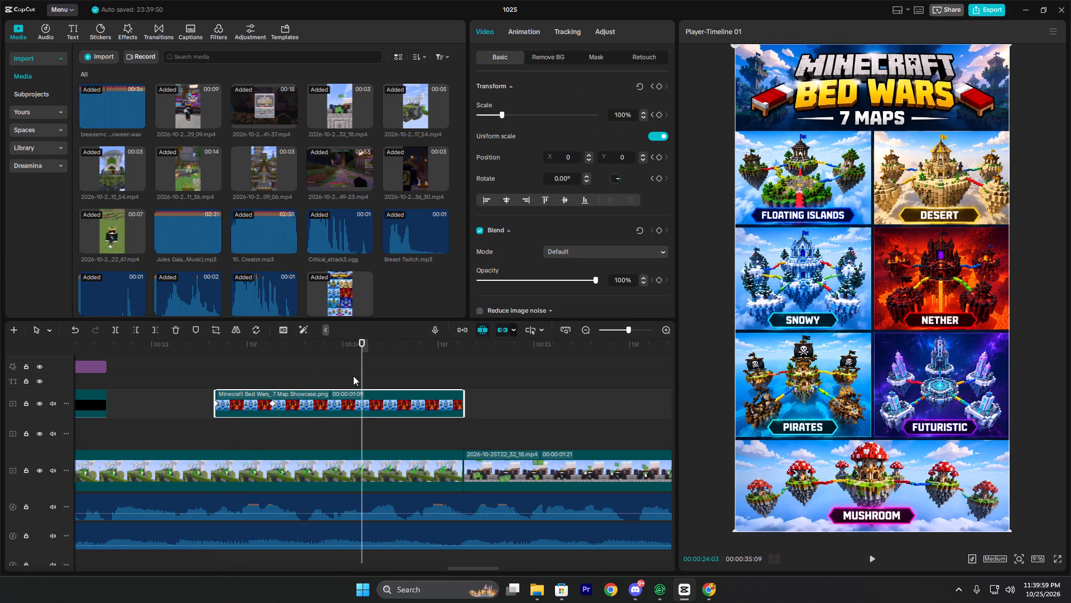
{"action": "left_click_drag", "start_coordinate": [363, 372], "coordinate": [452, 360]}
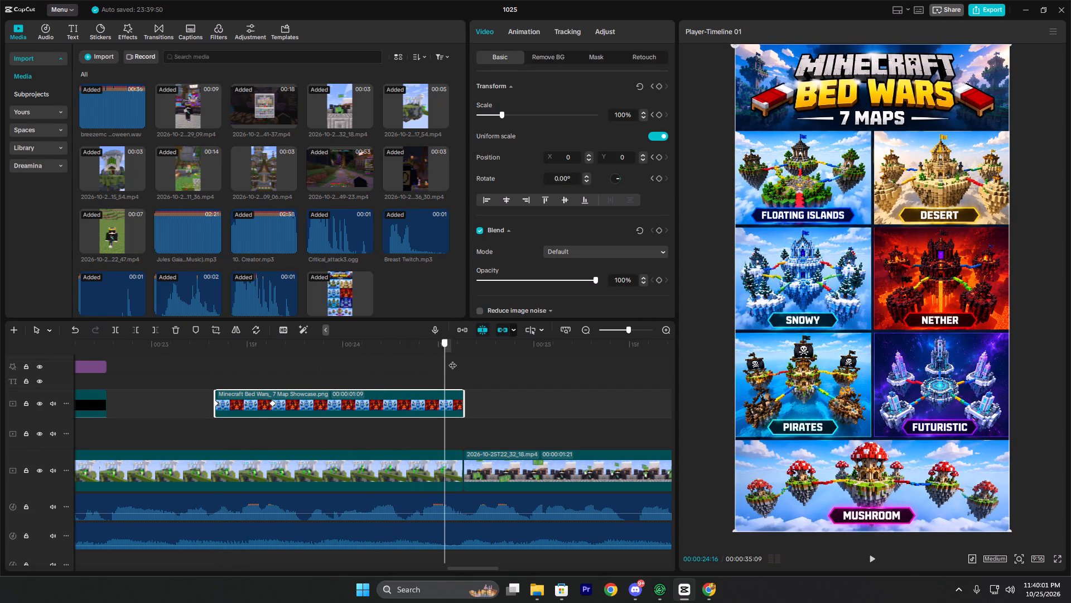
{"action": "left_click_drag", "start_coordinate": [452, 360], "coordinate": [459, 358]}
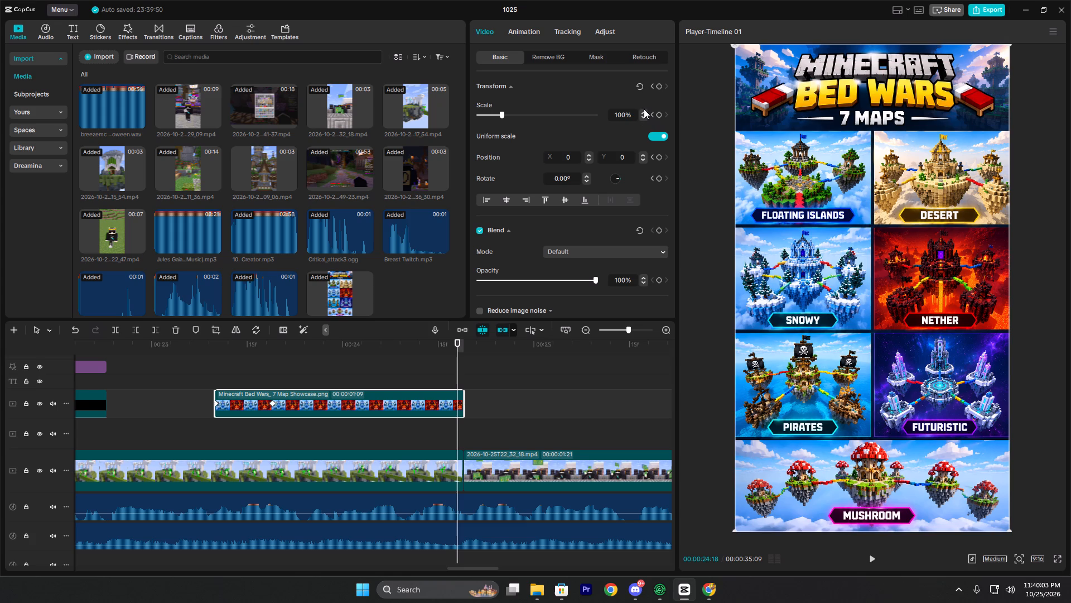
{"action": "triple_click", "coordinate": [644, 112]}
{"action": "triple_click", "coordinate": [644, 112]}
{"action": "triple_click", "coordinate": [644, 112]}
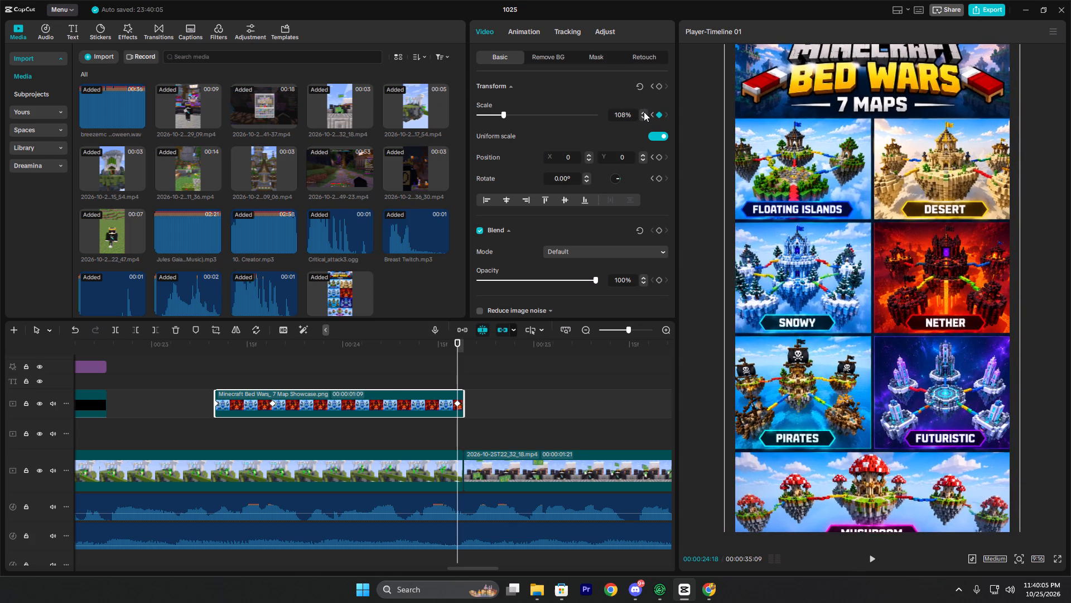
{"action": "triple_click", "coordinate": [644, 112]}
{"action": "triple_click", "coordinate": [644, 112]}
{"action": "left_click", "coordinate": [644, 112]}
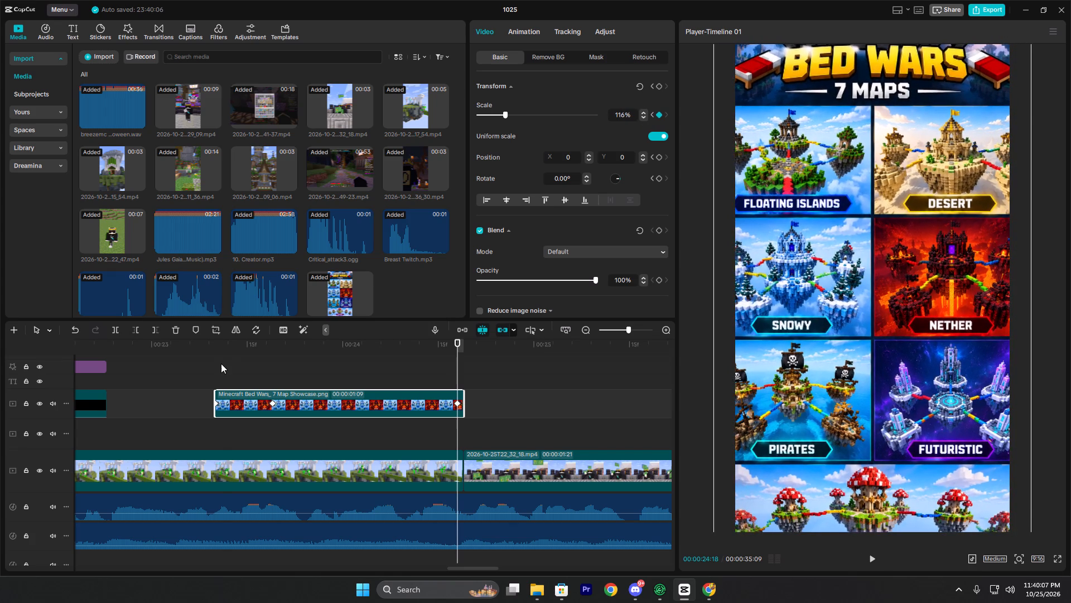
Play back the seven-map image clip repeatedly from its start to check the zoom after the slide-in.
{"action": "left_click", "coordinate": [222, 366]}
{"action": "key", "text": "space"}
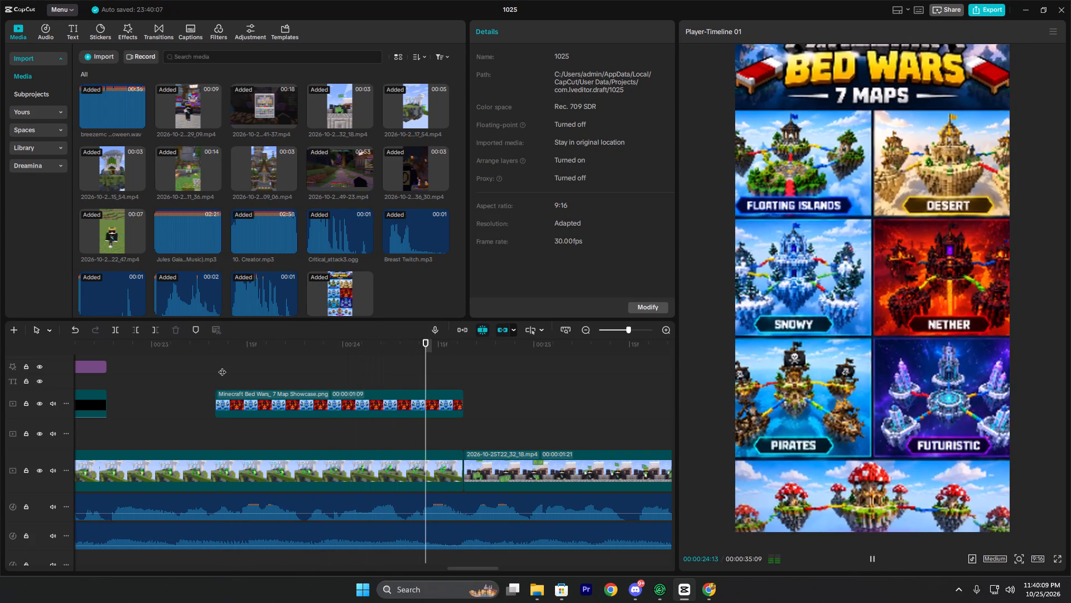
{"action": "key", "text": "space"}
{"action": "left_click", "coordinate": [222, 366]}
{"action": "key", "text": "space"}
{"action": "key", "text": "space"}
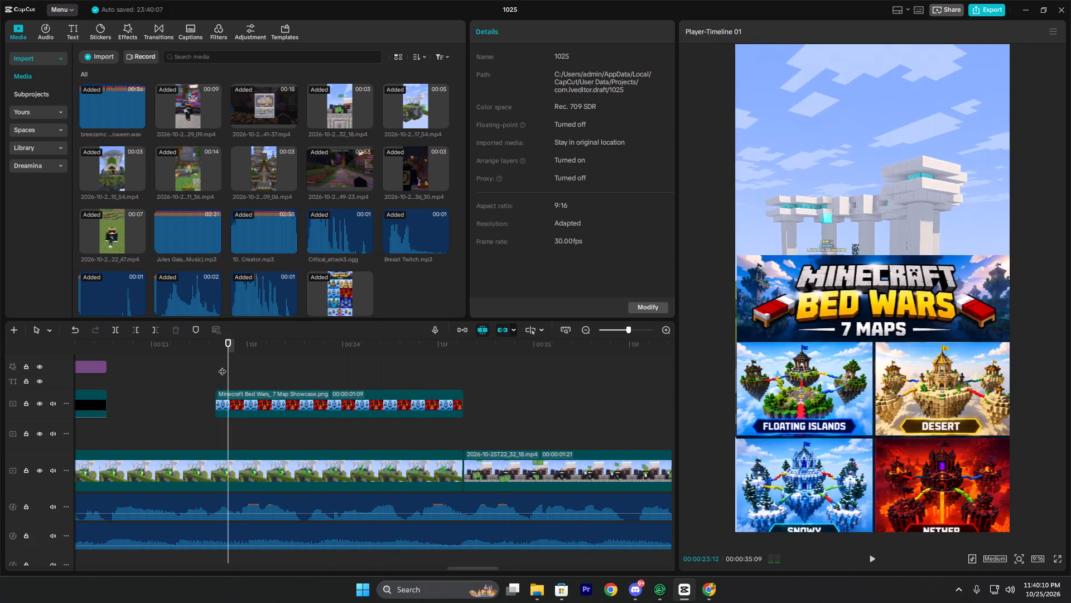
{"action": "left_click", "coordinate": [218, 364]}
{"action": "key", "text": "space"}
{"action": "key", "text": "space"}
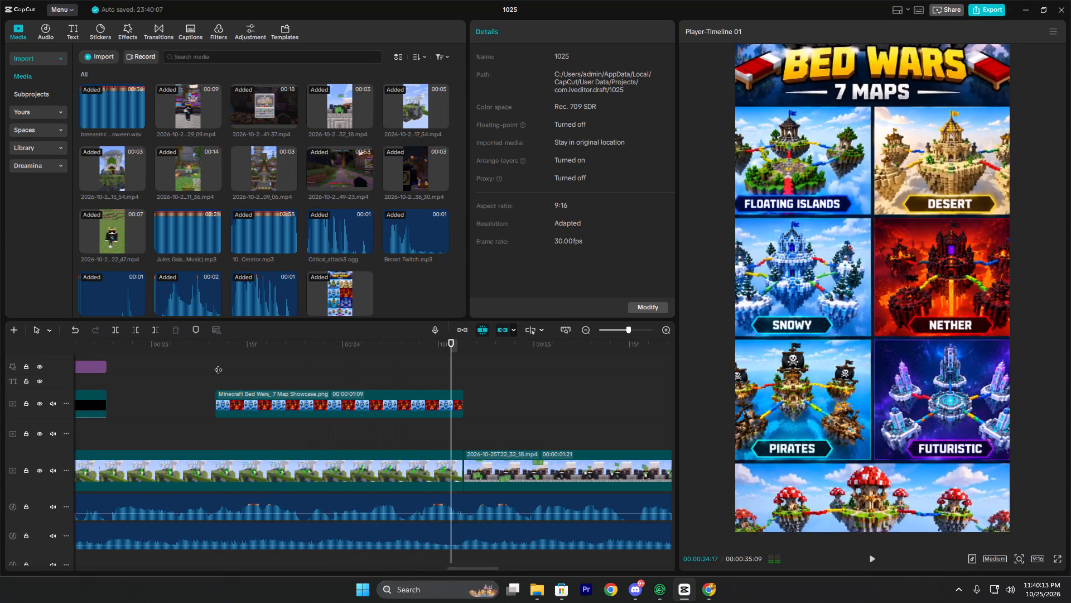
{"action": "left_click", "coordinate": [218, 364]}
{"action": "key", "text": "space"}
{"action": "key", "text": "space"}
Reduce the scale of the seven-map image's last keyframe, at 00:00:24:18, to 104%.
{"action": "left_click", "coordinate": [318, 404]}
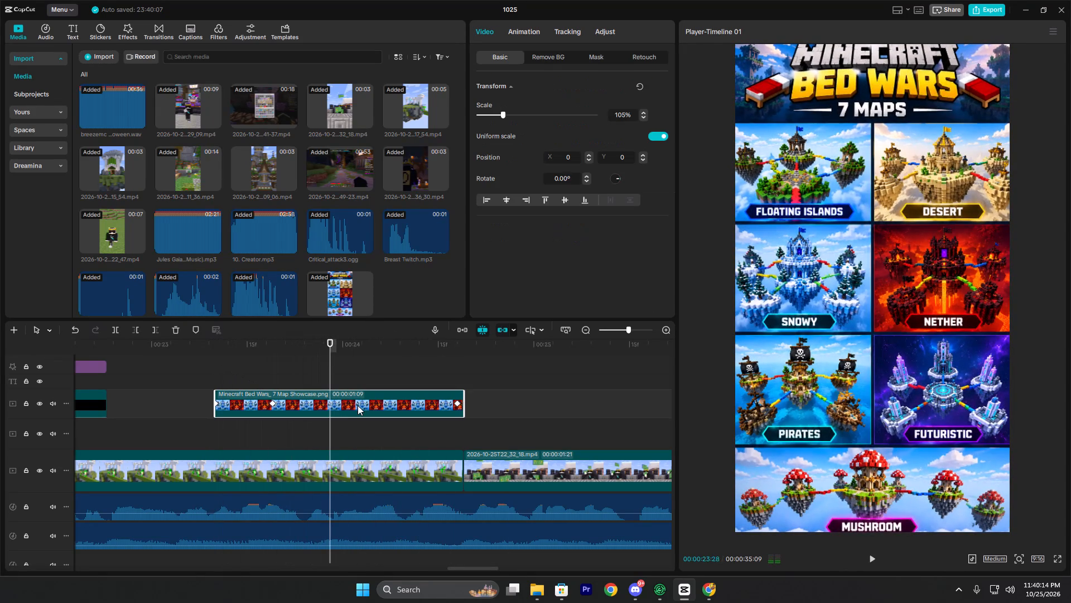
{"action": "left_click", "coordinate": [456, 403]}
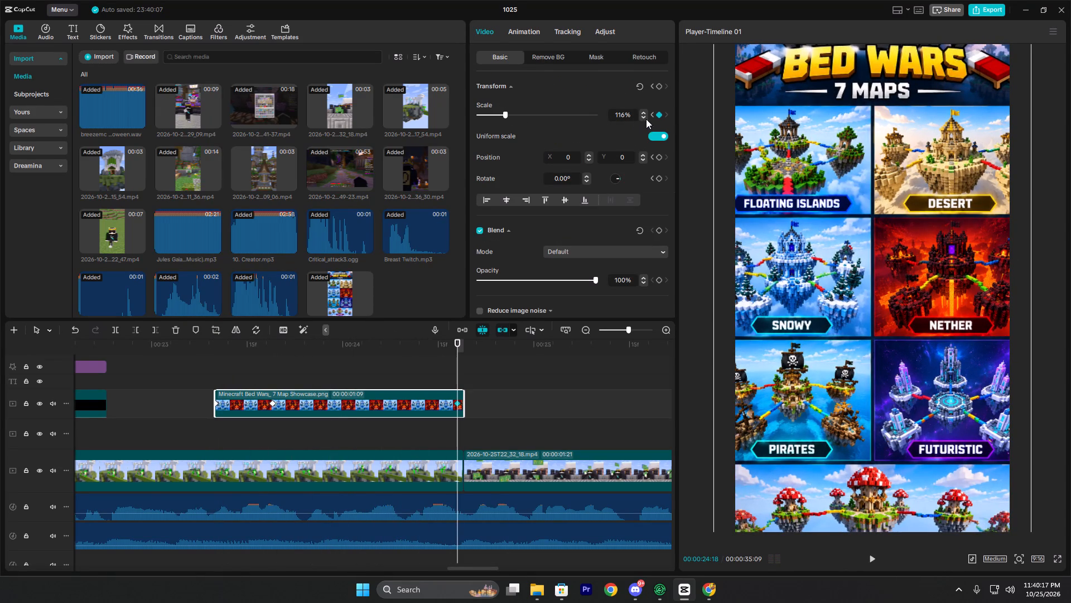
{"action": "triple_click", "coordinate": [646, 117]}
{"action": "triple_click", "coordinate": [646, 117]}
{"action": "left_click", "coordinate": [645, 117]}
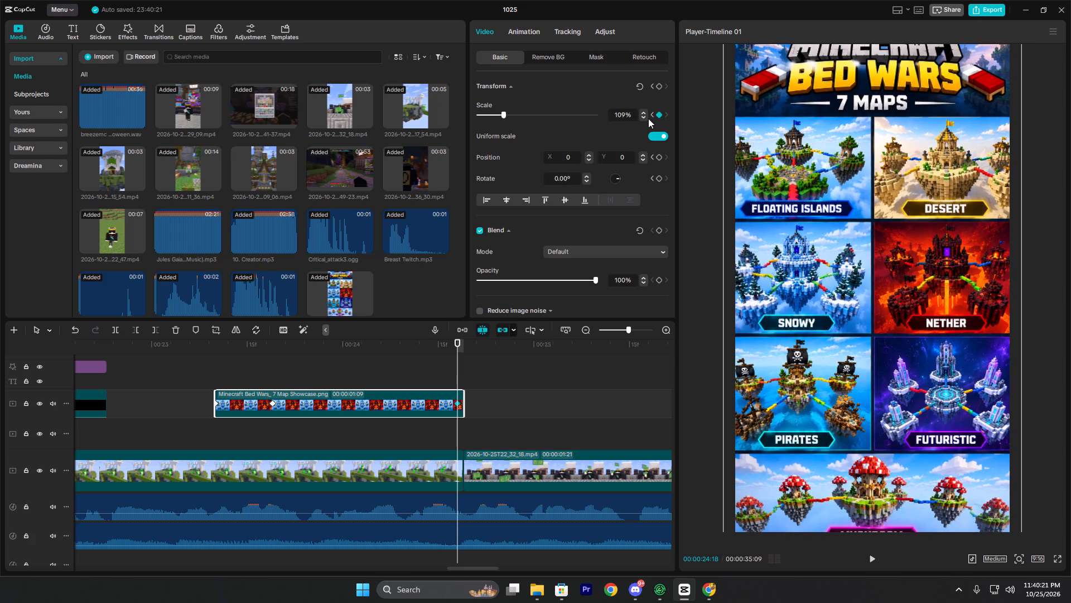
{"action": "triple_click", "coordinate": [643, 116]}
{"action": "double_click", "coordinate": [643, 116]}
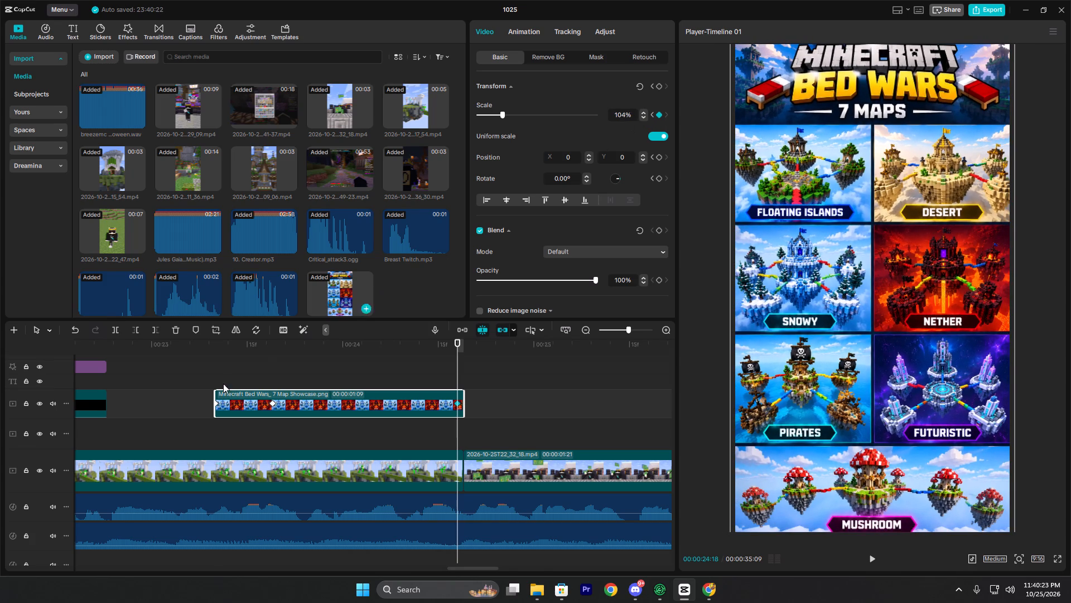
Play back the seven-map image with its gentler zoom and scrub back to the end of its clip.
{"action": "left_click", "coordinate": [215, 377]}
{"action": "key", "text": "space"}
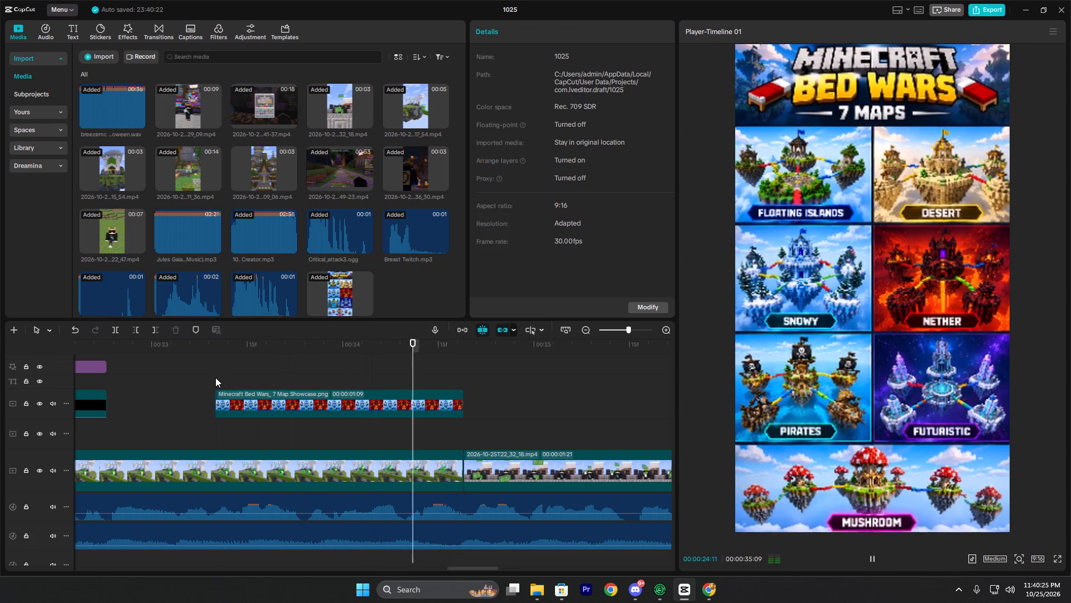
{"action": "key", "text": "space"}
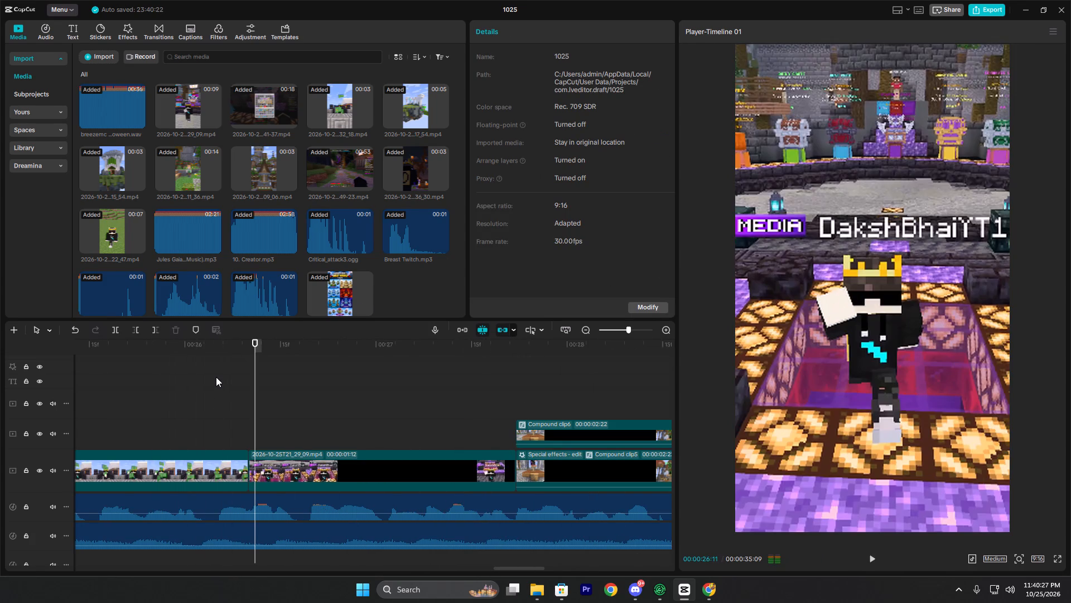
{"action": "left_click", "coordinate": [182, 427]}
{"action": "left_click_drag", "start_coordinate": [182, 427], "coordinate": [126, 434]}
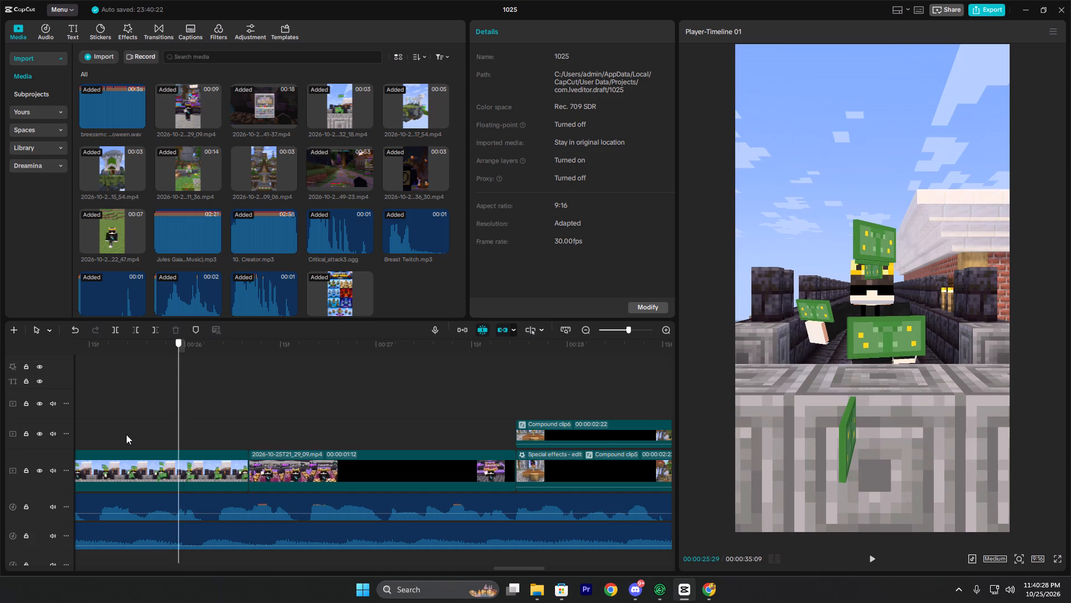
{"action": "left_click_drag", "start_coordinate": [126, 434], "coordinate": [63, 419]}
{"action": "double_click", "coordinate": [106, 404]}
{"action": "left_click_drag", "start_coordinate": [104, 404], "coordinate": [169, 406]}
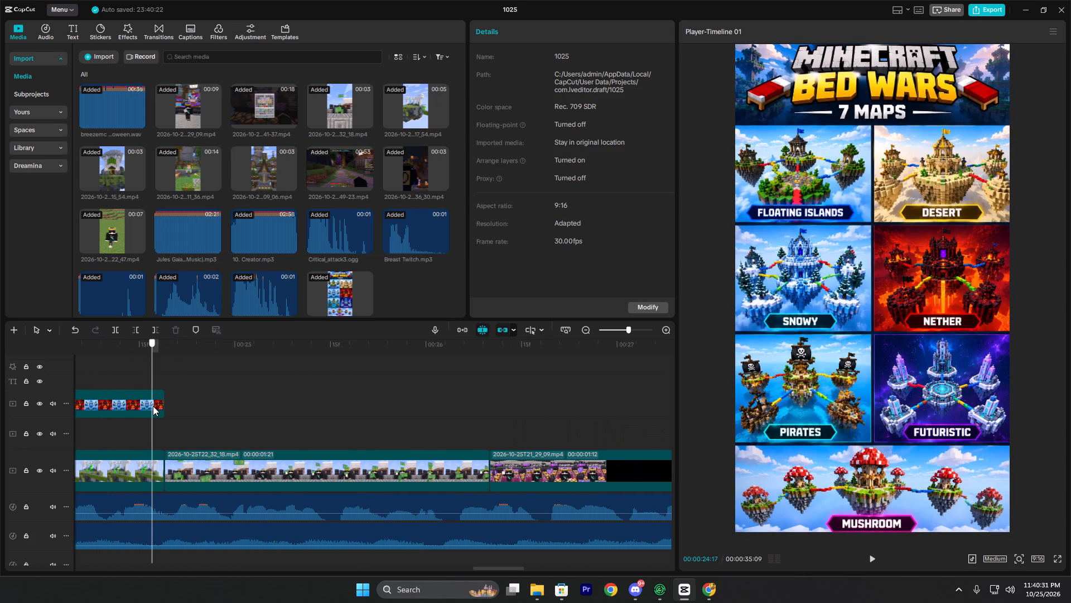
Play back the clip after the seven-map image in short passes to find the moment for an overlay preset.
{"action": "left_click", "coordinate": [155, 364]}
{"action": "key", "text": "space"}
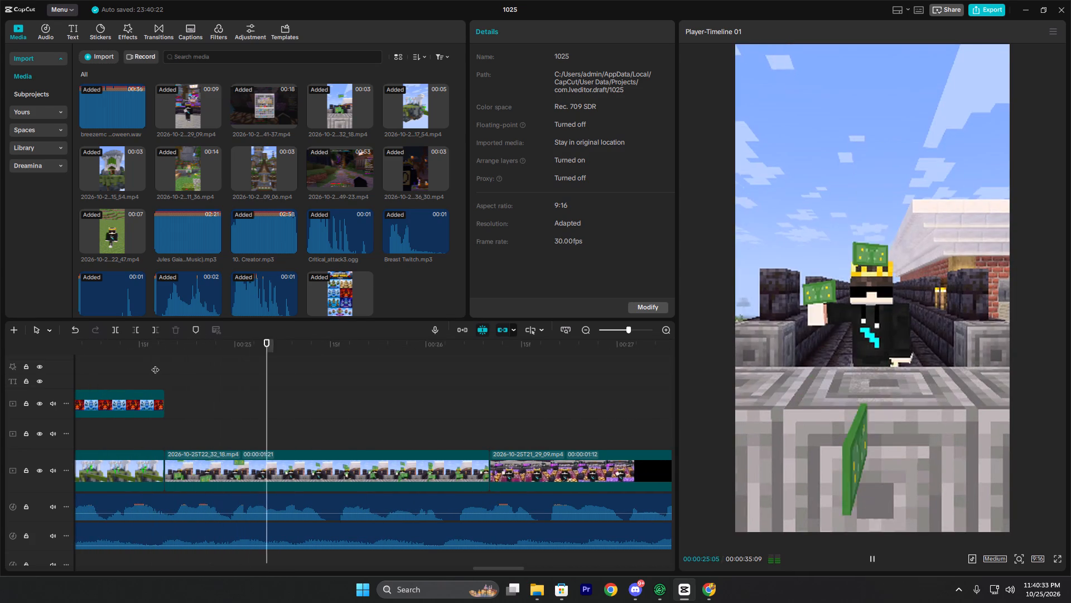
{"action": "key", "text": "space"}
{"action": "left_click", "coordinate": [175, 375]}
{"action": "left_click", "coordinate": [218, 384]}
{"action": "key", "text": "space"}
{"action": "key", "text": "space"}
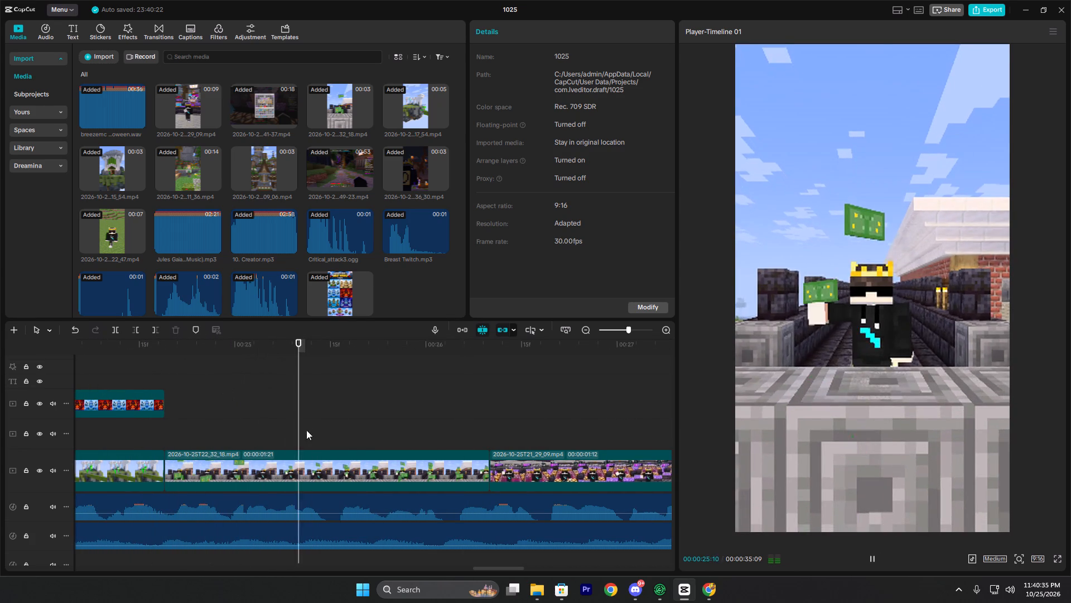
{"action": "key", "text": "space"}
{"action": "key", "text": "space"}
{"action": "left_click", "coordinate": [342, 424]}
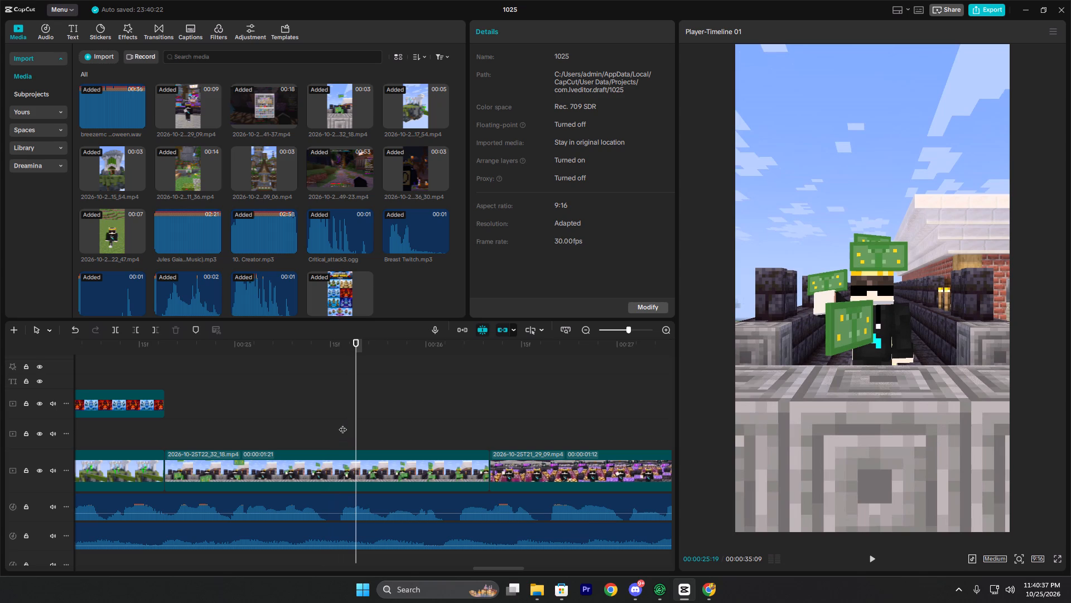
{"action": "key", "text": "space"}
{"action": "key", "text": "space"}
{"action": "left_click", "coordinate": [338, 413]}
{"action": "key", "text": "space"}
{"action": "key", "text": "space"}
Insert the saved preset My presets5 at 00:00:25:16, over the clip that follows the seven-map image.
{"action": "left_click", "coordinate": [338, 413]}
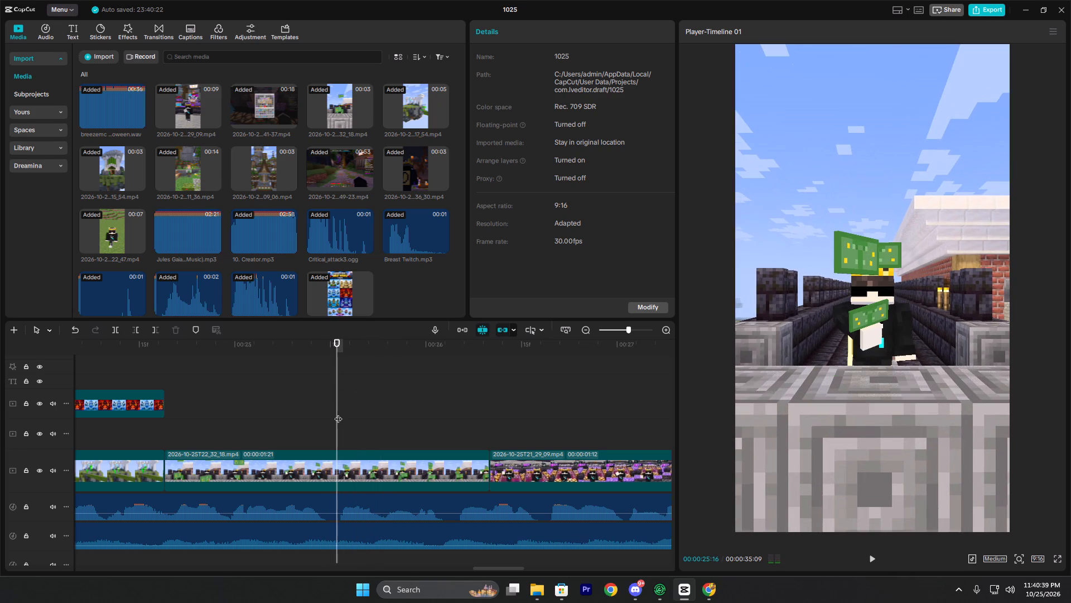
{"action": "left_click", "coordinate": [41, 116]}
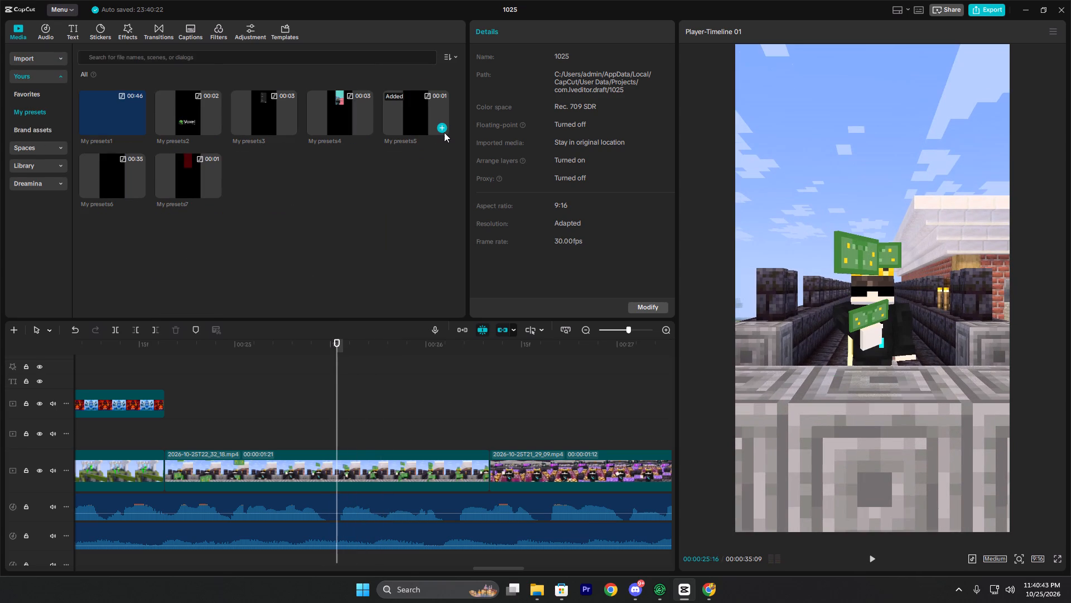
{"action": "left_click", "coordinate": [444, 132]}
Play back the My presets5 overlay and the rest of the edit, stopping at 00:00:31:16 in the final grass-field clip.
{"action": "key", "text": "space"}
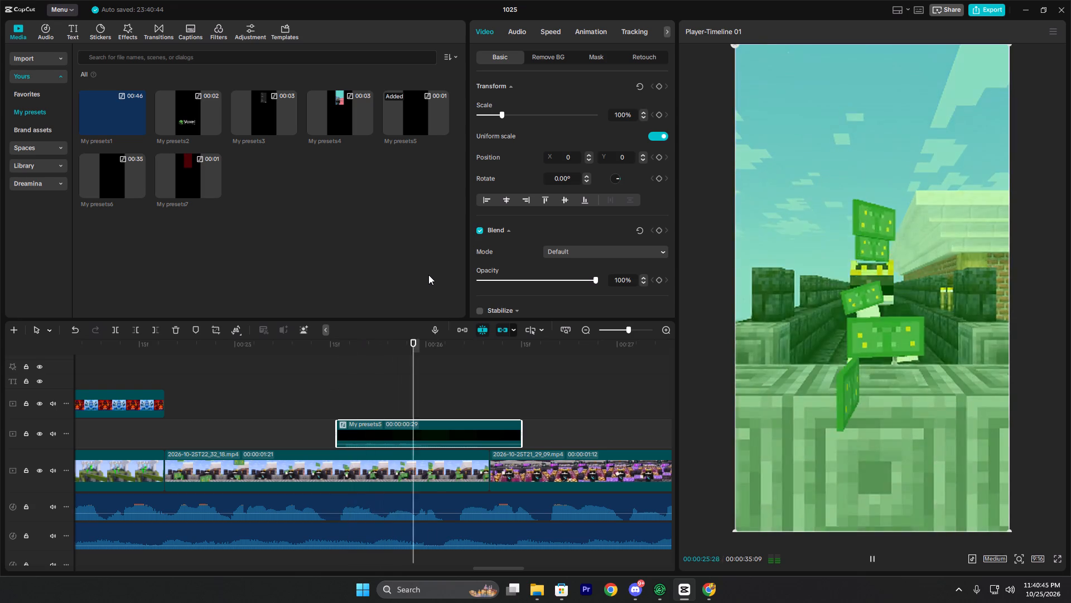
{"action": "key", "text": "space"}
{"action": "left_click", "coordinate": [311, 400]}
{"action": "key", "text": "space"}
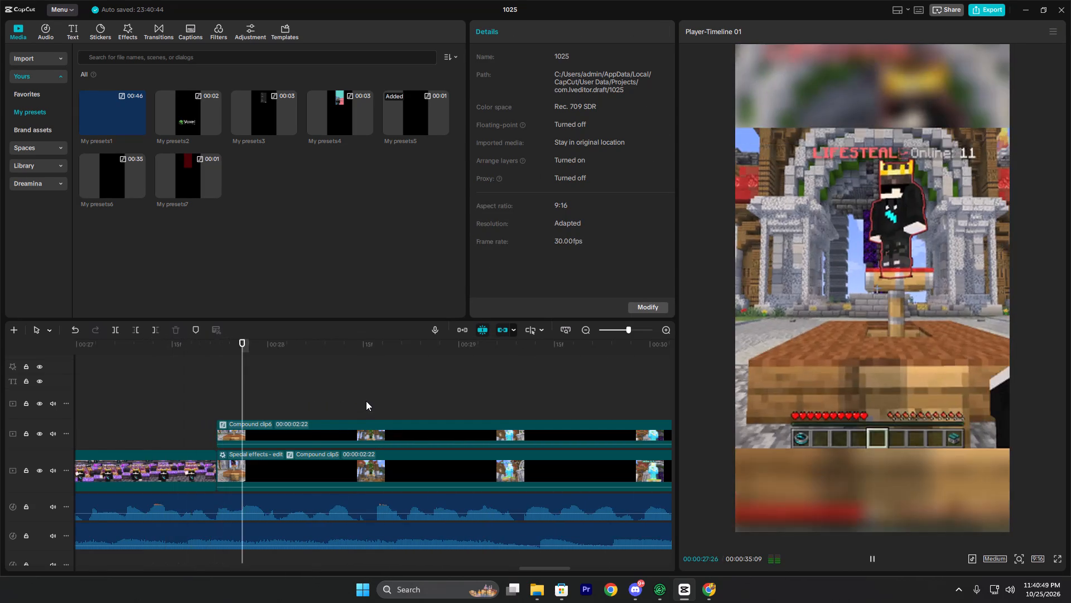
{"action": "scroll", "coordinate": [371, 387], "scroll_direction": "down", "scroll_amount": 8, "text": "ctrl"}
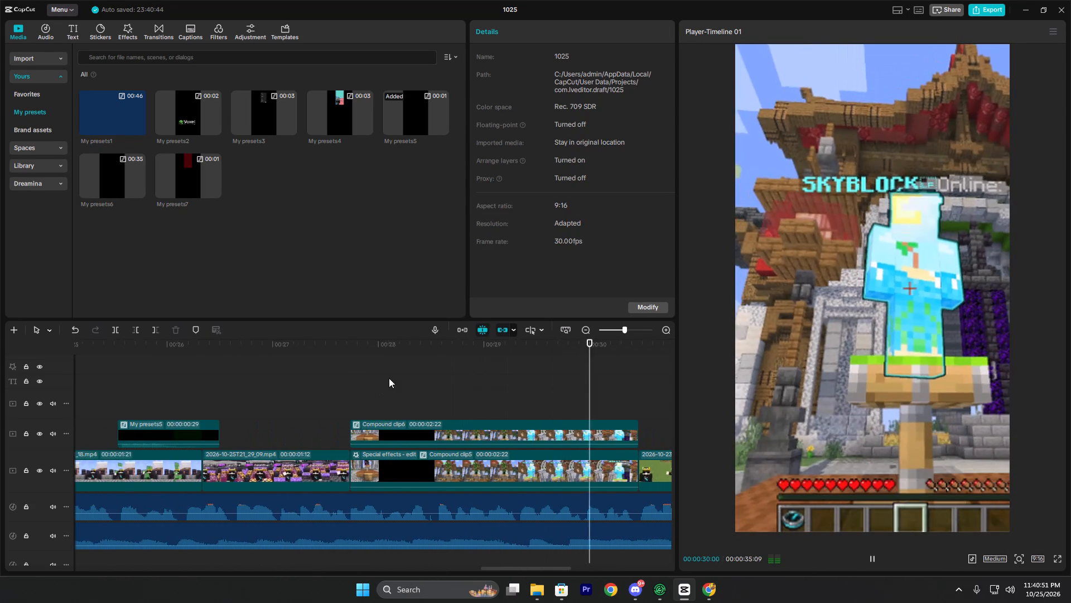
{"action": "scroll", "coordinate": [390, 376], "scroll_direction": "down", "scroll_amount": 9, "text": "ctrl"}
{"action": "key", "text": "space"}
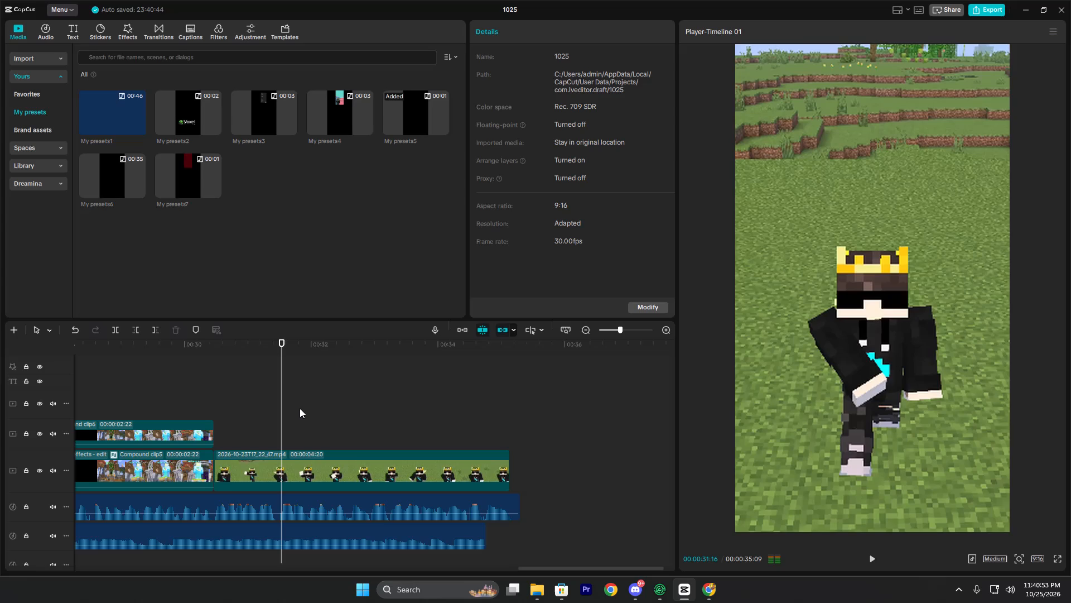
Add a default text clip reading play.breezemc.fun at 00:00:31:16 over the final grass-field clip.
{"action": "left_click", "coordinate": [70, 33]}
{"action": "left_click", "coordinate": [118, 88]}
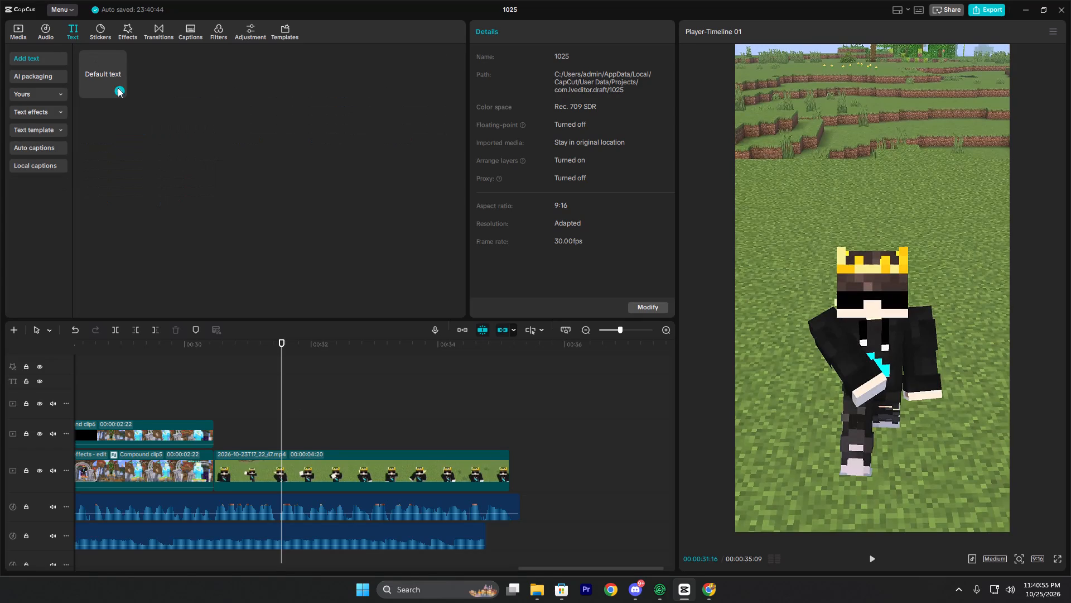
{"action": "left_click_drag", "start_coordinate": [537, 84], "coordinate": [416, 71]}
{"action": "type", "text": "play"}
{"action": "type", "text": ".breez"}
{"action": "type", "text": "emc"}
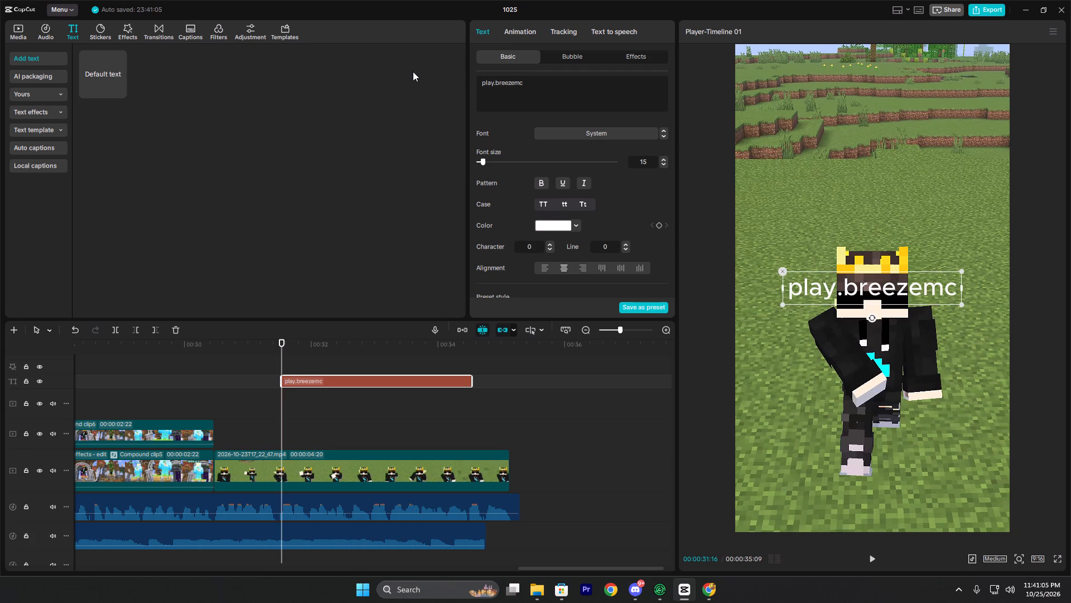
{"action": "type", "text": ".fu"}
{"action": "key", "text": "space"}
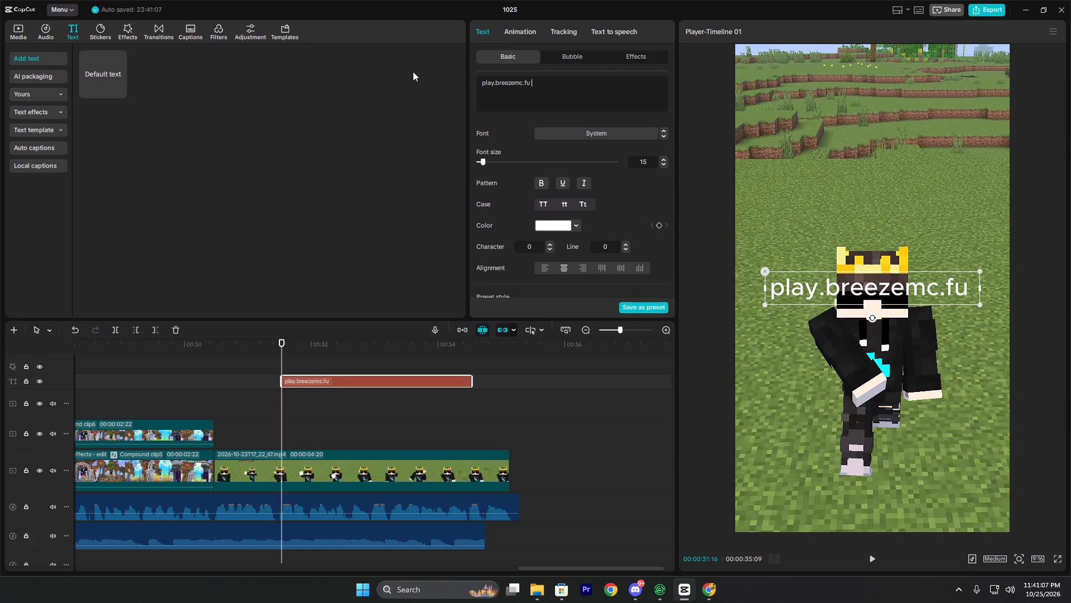
{"action": "key", "text": "n"}
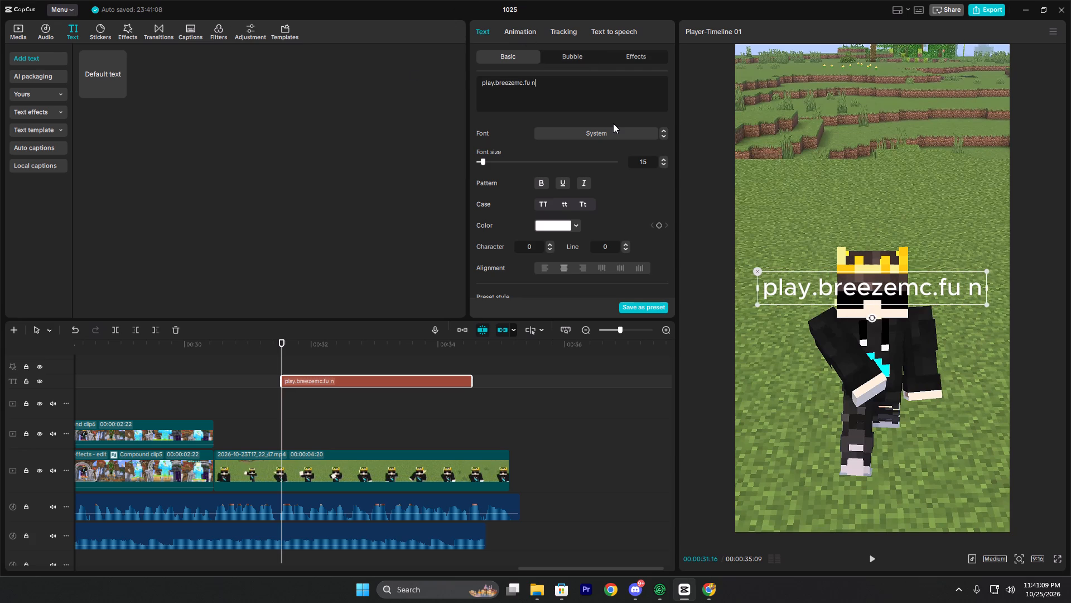
{"action": "key", "text": "BackSpace"}
{"action": "key", "text": "n"}
{"action": "key", "text": "BackSpace"}
{"action": "key", "text": "BackSpace"}
{"action": "key", "text": "n"}
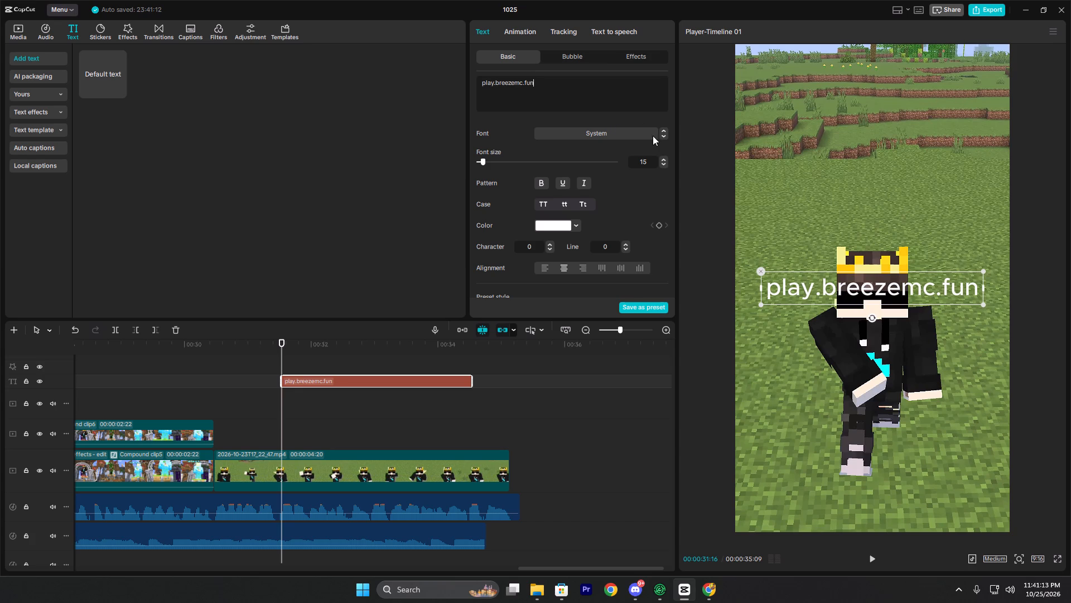
Set the play.breezemc.fun text's font to Rubik-Bold and preview it over the grass-field clip.
{"action": "left_click", "coordinate": [664, 135]}
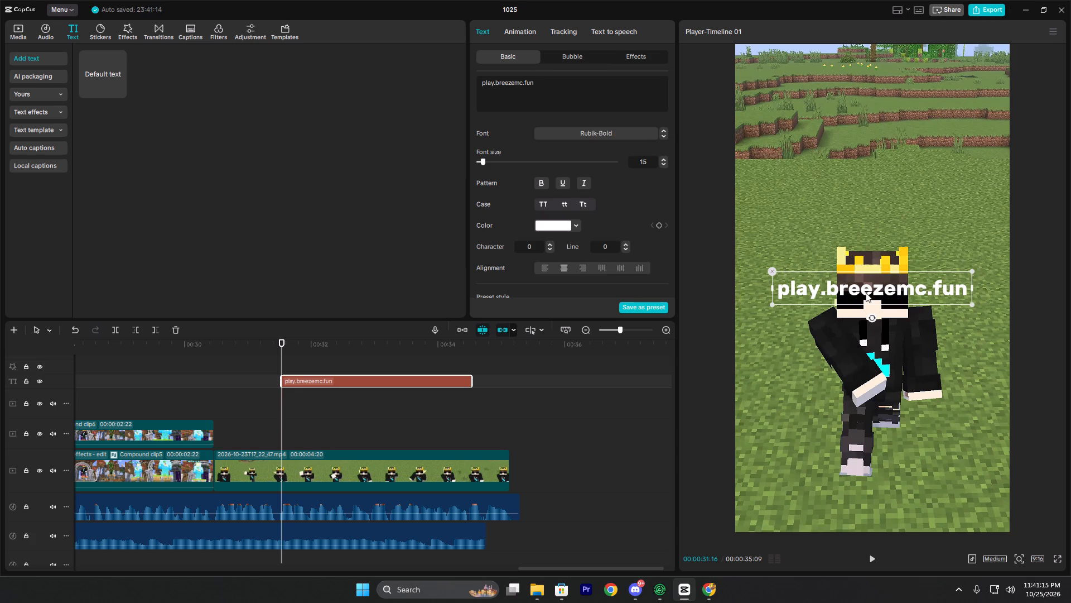
{"action": "left_click", "coordinate": [268, 371]}
{"action": "key", "text": "space"}
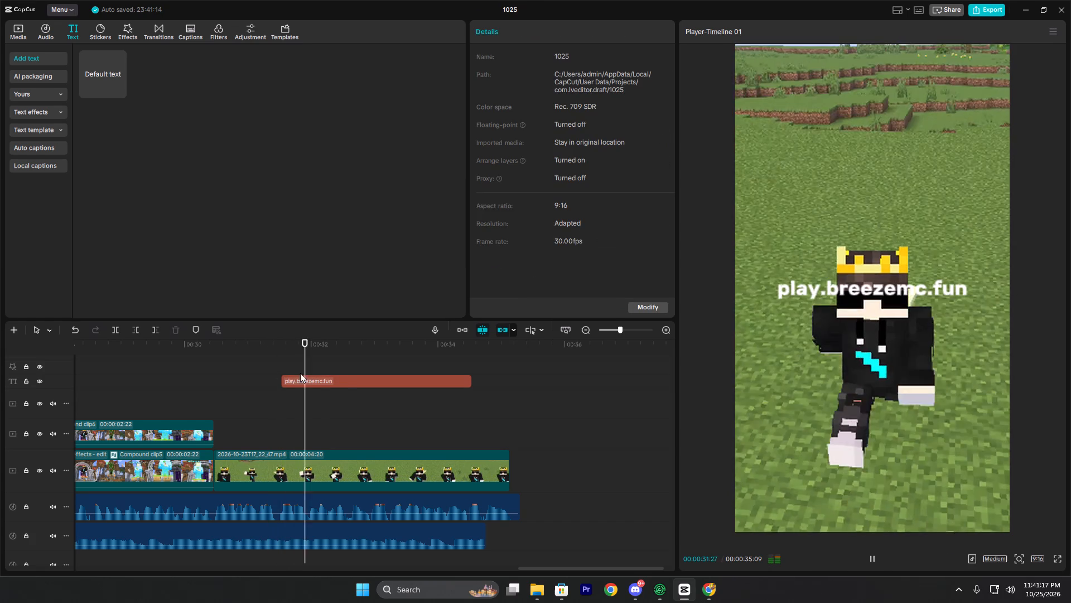
Extend the play.breezemc.fun text clip to the end of the final grass-field clip.
{"action": "left_click", "coordinate": [411, 377]}
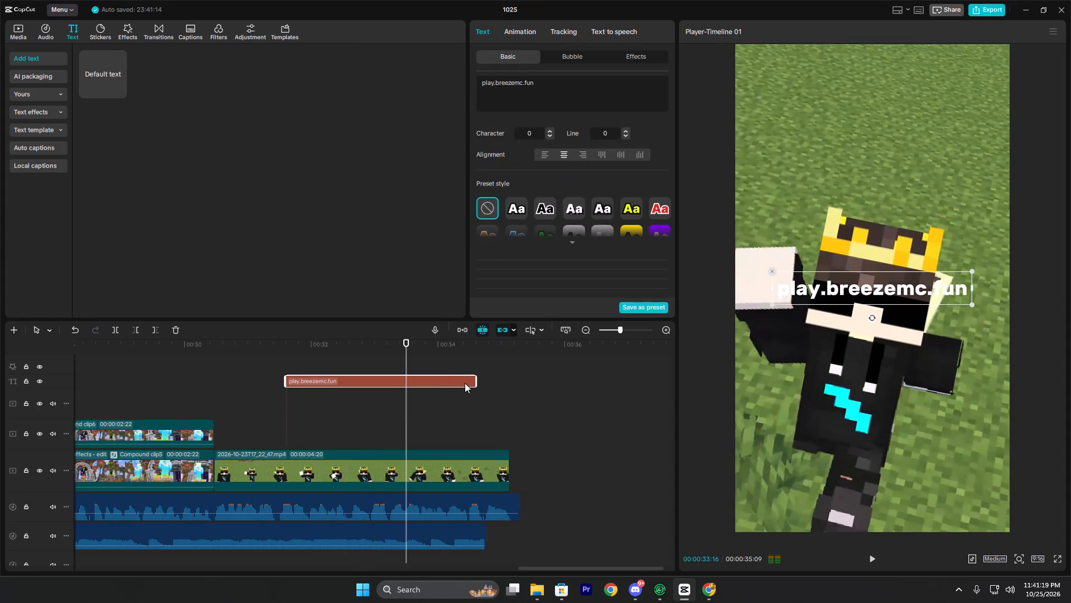
{"action": "left_click_drag", "start_coordinate": [475, 383], "coordinate": [506, 389]}
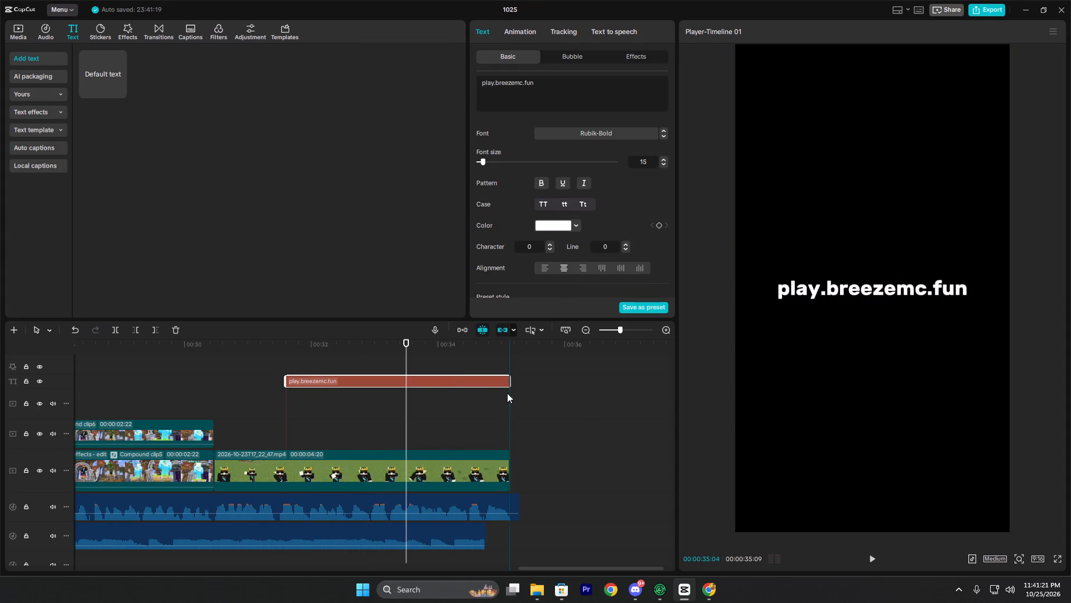
Lengthen the background music and shorten the voice-over so both end together with the final grass-field clip.
{"action": "left_click", "coordinate": [469, 531]}
{"action": "left_click_drag", "start_coordinate": [485, 540], "coordinate": [497, 540]}
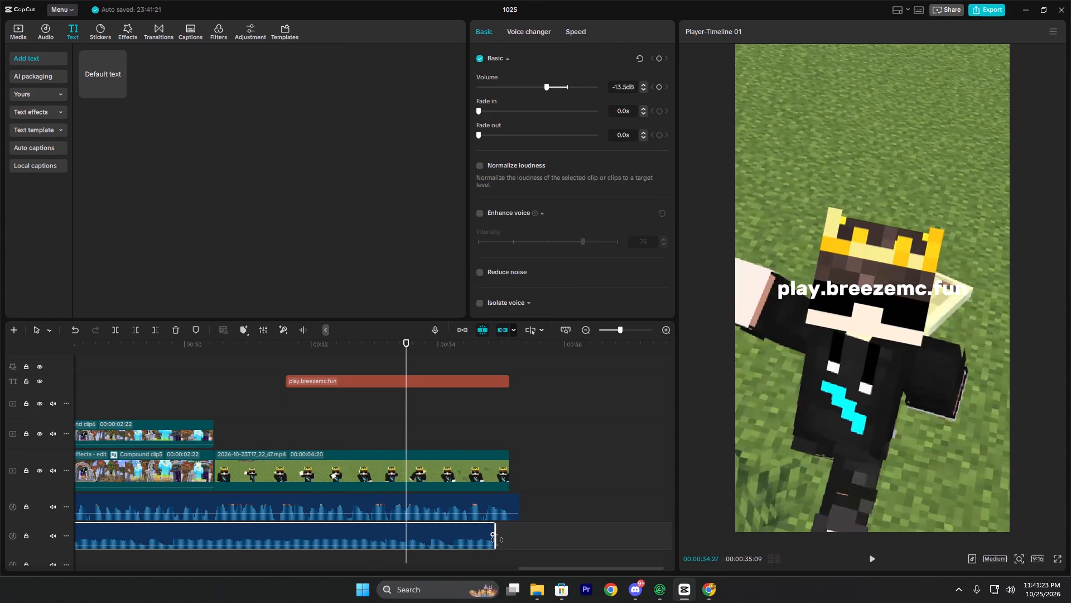
{"action": "left_click_drag", "start_coordinate": [497, 540], "coordinate": [507, 540]}
{"action": "left_click", "coordinate": [501, 493]}
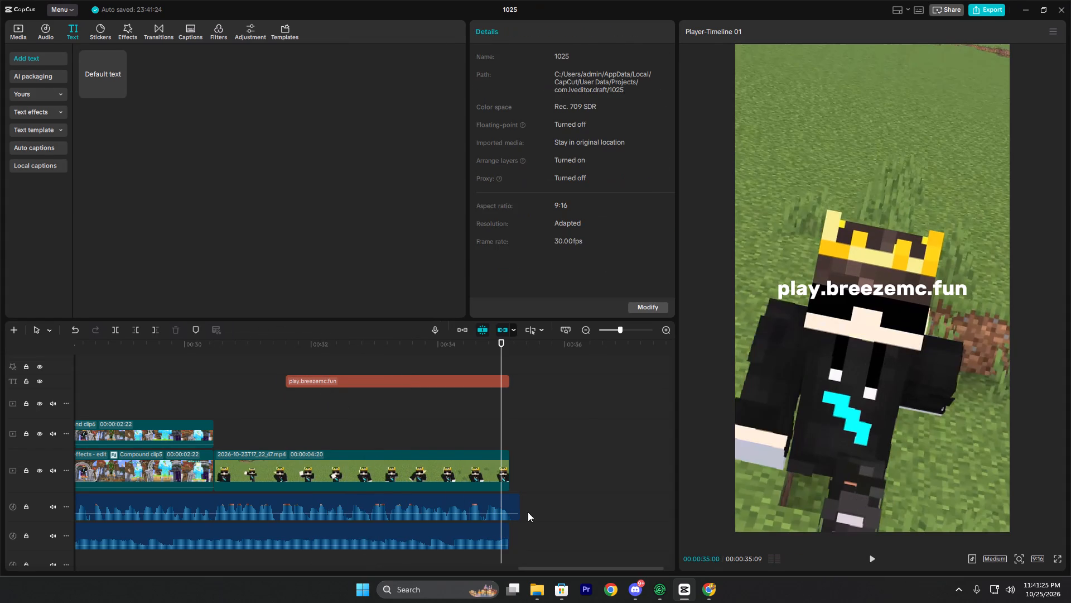
{"action": "left_click", "coordinate": [514, 508]}
{"action": "left_click_drag", "start_coordinate": [520, 514], "coordinate": [510, 518]}
Play back the play.breezemc.fun text, search the entrance animations for typwriter and apply Type 1 to it.
{"action": "left_click", "coordinate": [288, 370]}
{"action": "key", "text": "space"}
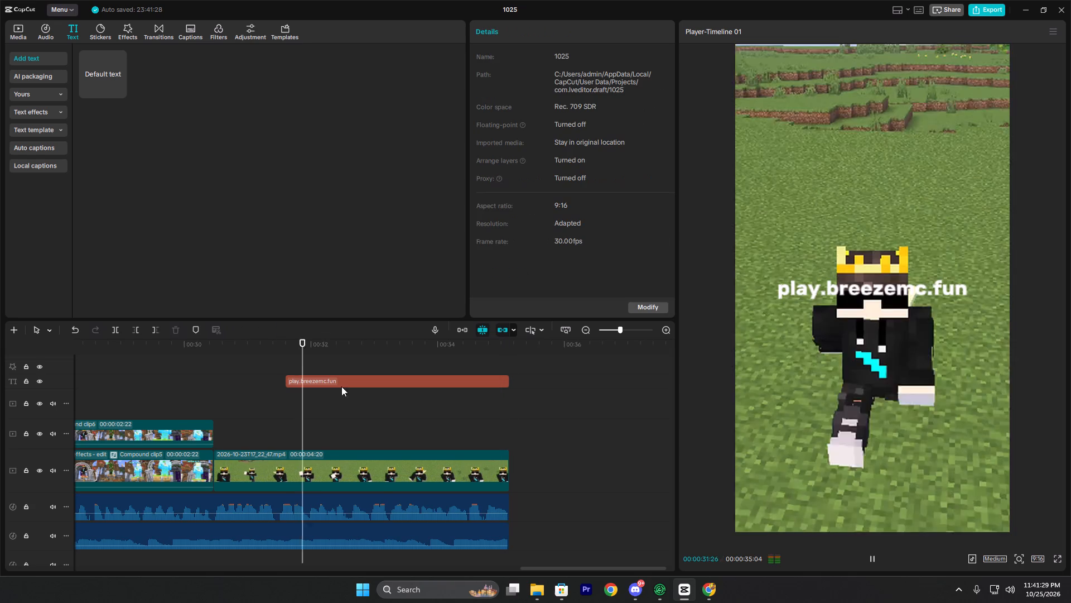
{"action": "key", "text": "space"}
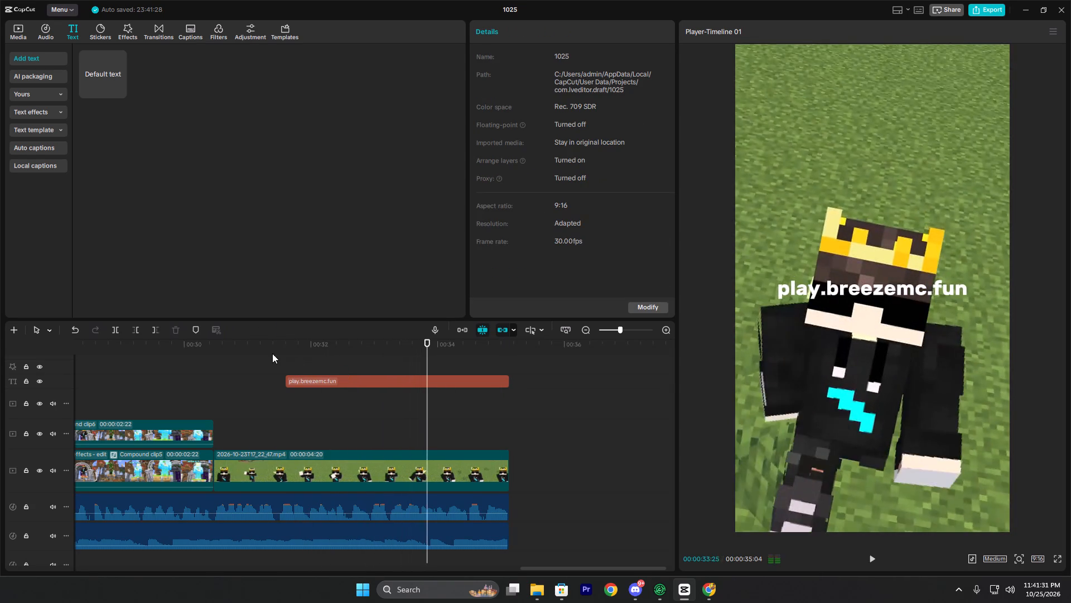
{"action": "left_click", "coordinate": [272, 353]}
{"action": "key", "text": "space"}
{"action": "key", "text": "space"}
{"action": "left_click", "coordinate": [303, 375]}
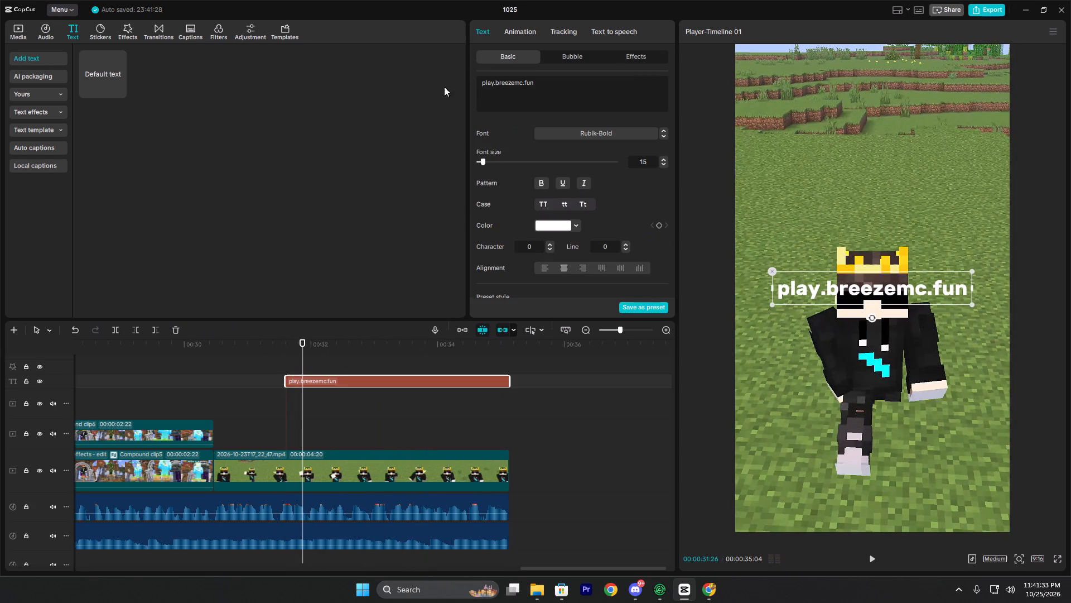
{"action": "left_click", "coordinate": [520, 33]}
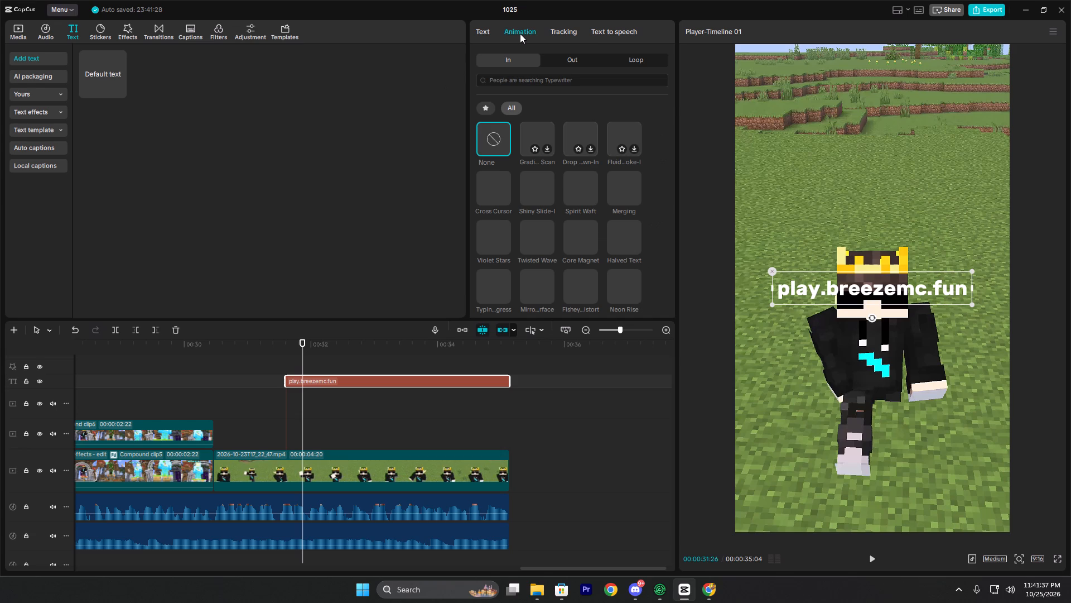
{"action": "left_click", "coordinate": [547, 80]}
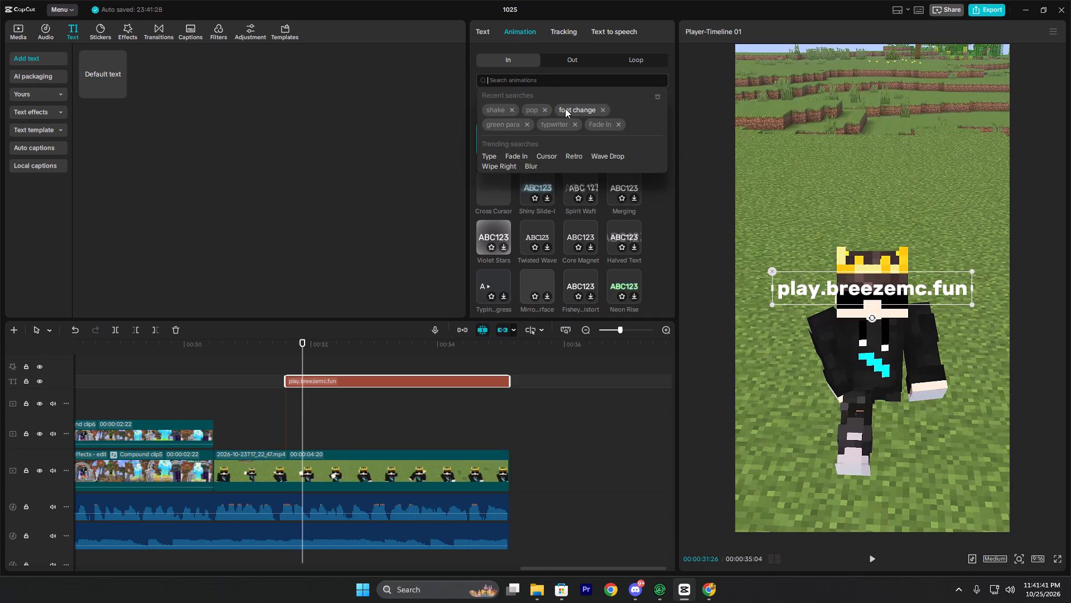
{"action": "left_click", "coordinate": [551, 127]}
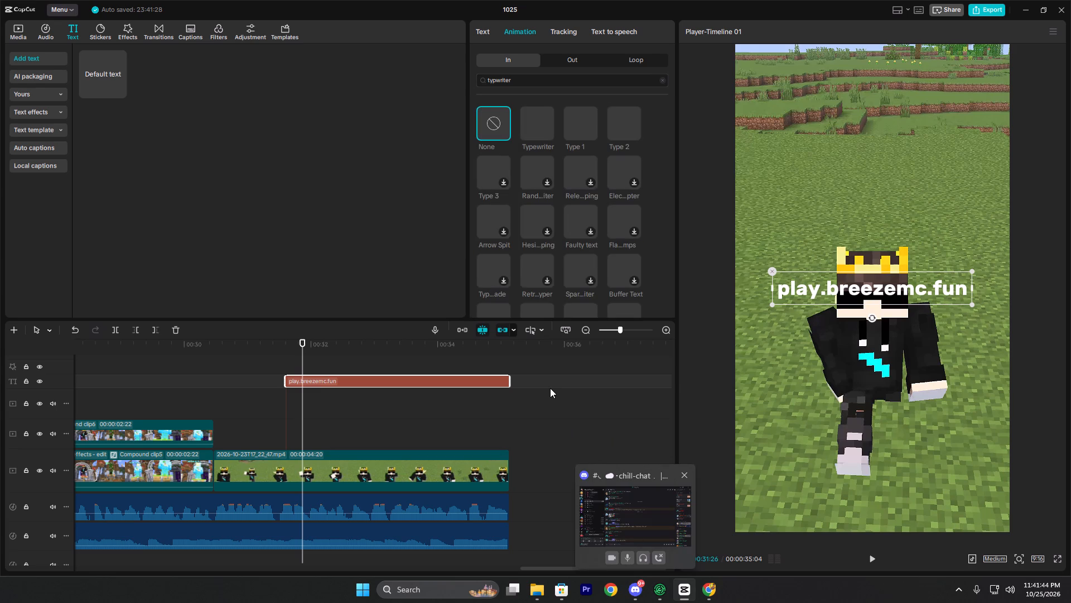
{"action": "left_click", "coordinate": [577, 129]}
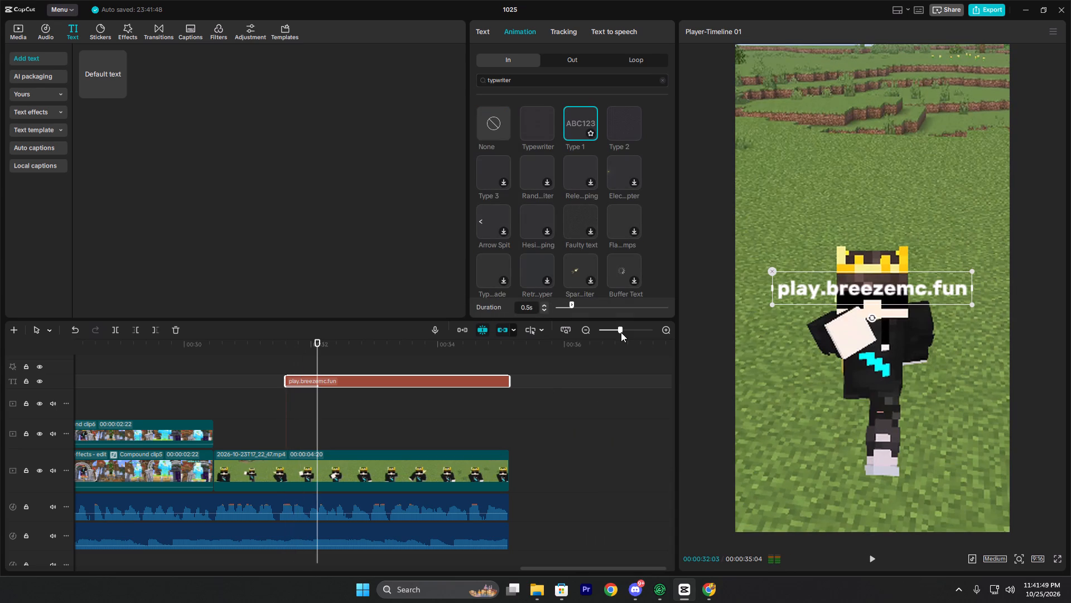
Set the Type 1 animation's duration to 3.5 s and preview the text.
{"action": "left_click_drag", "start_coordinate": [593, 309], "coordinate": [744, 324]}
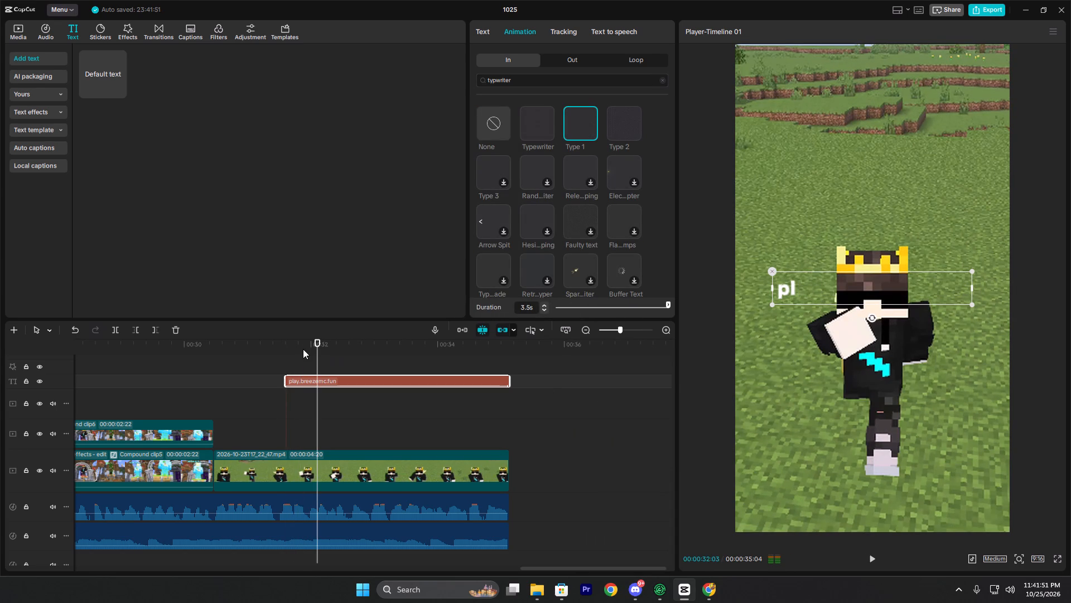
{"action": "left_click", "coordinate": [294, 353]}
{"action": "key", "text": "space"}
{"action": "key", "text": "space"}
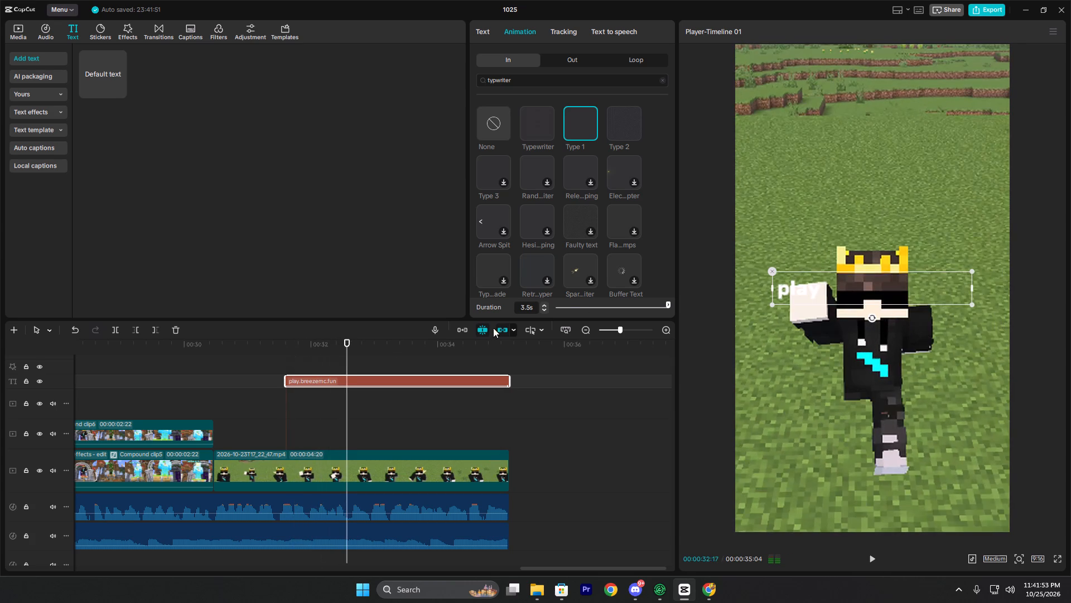
Set the Type 1 animation's duration to 0.9 s and play the text through the final clip.
{"action": "left_click", "coordinate": [585, 312]}
{"action": "key", "text": "space"}
{"action": "key", "text": "space"}
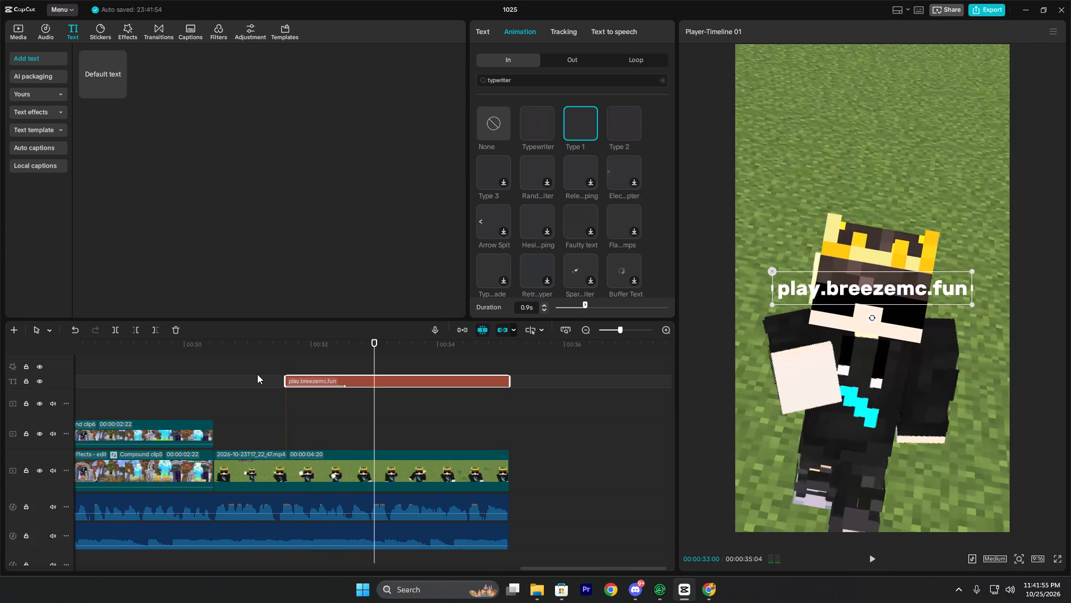
{"action": "left_click", "coordinate": [284, 360]}
{"action": "key", "text": "space"}
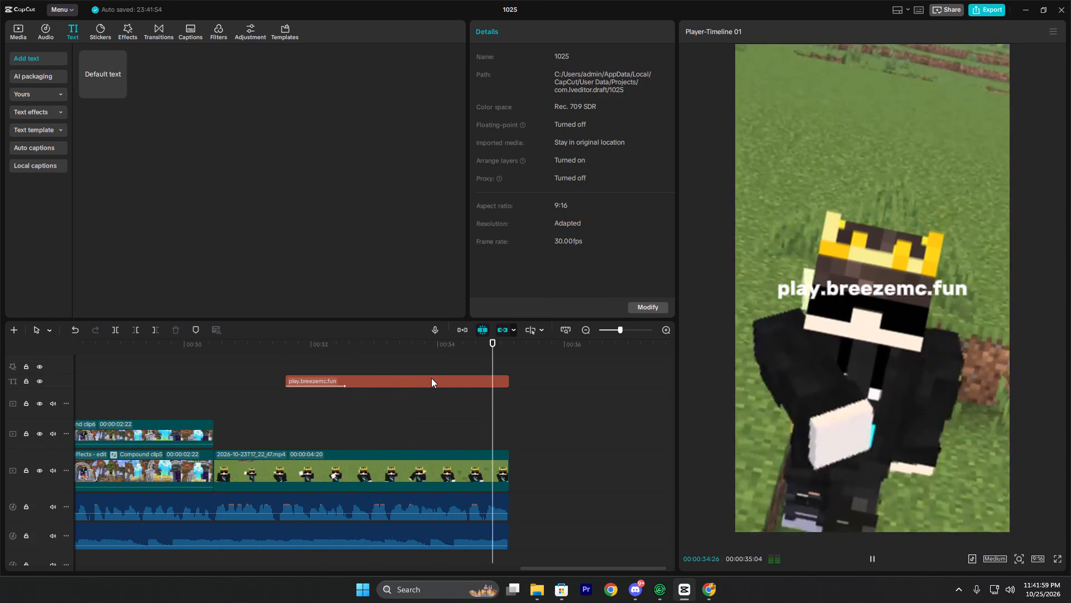
{"action": "key", "text": "space"}
Review the opening seconds of the short and paste the Camera Shake effect at 00:00:01:17, above the red-tinted overlay.
{"action": "scroll", "coordinate": [425, 377], "scroll_direction": "down", "scroll_amount": 9, "text": "ctrl"}
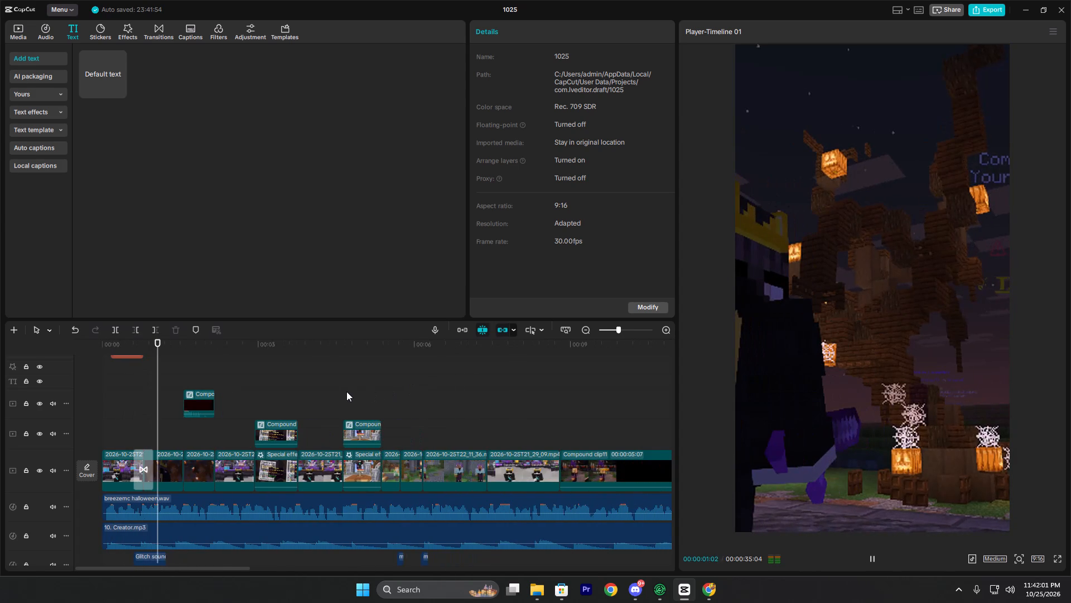
{"action": "key", "text": "space"}
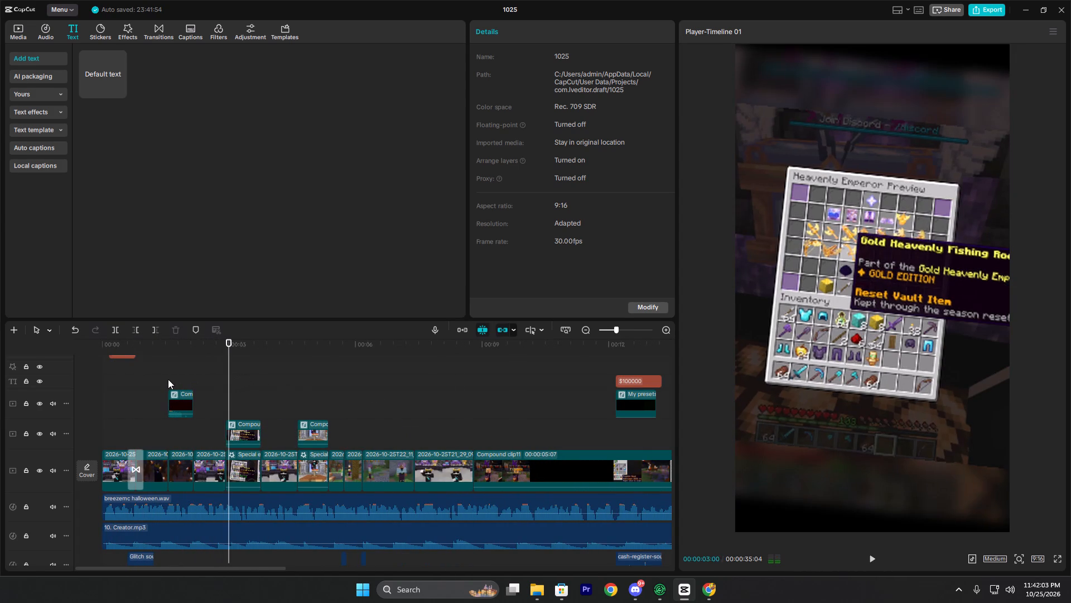
{"action": "left_click", "coordinate": [168, 379]}
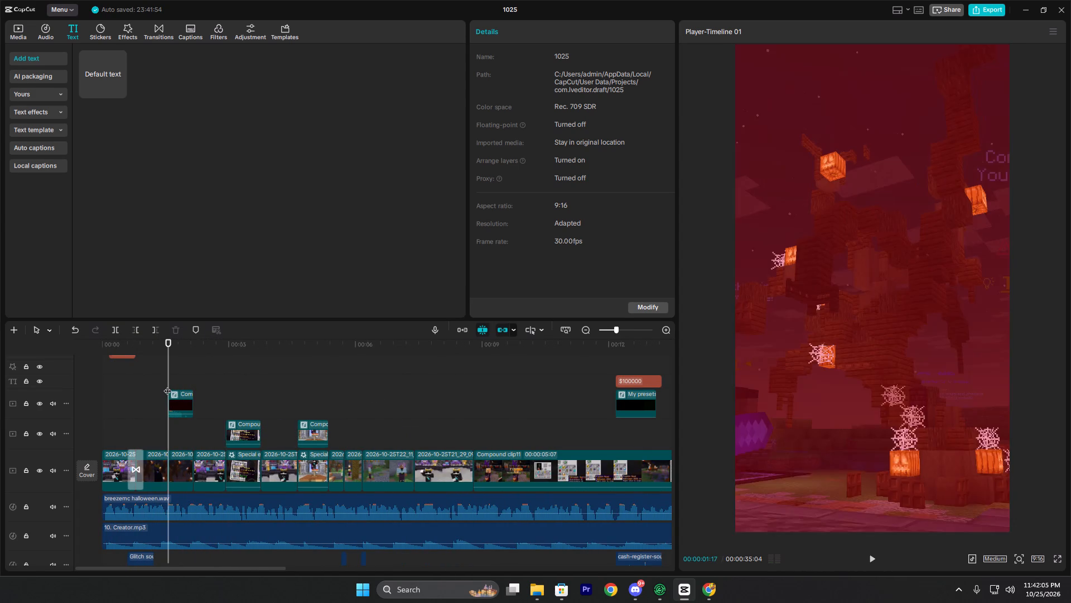
{"action": "key", "text": "space"}
{"action": "key", "text": "space"}
{"action": "scroll", "coordinate": [183, 449], "scroll_direction": "up", "scroll_amount": 5}
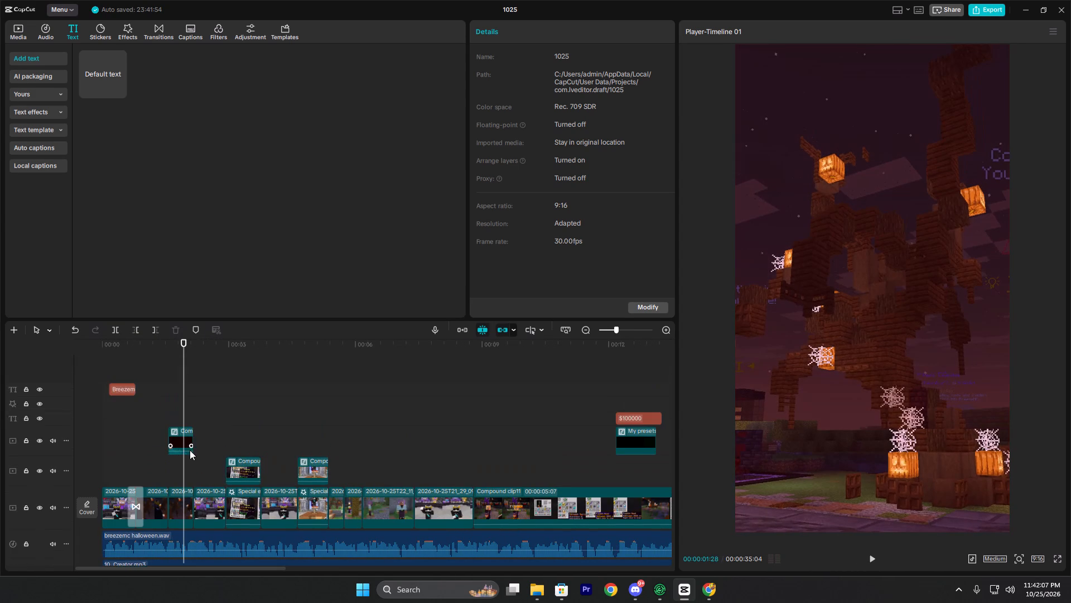
{"action": "scroll", "coordinate": [190, 450], "scroll_direction": "up", "scroll_amount": 1}
{"action": "scroll", "coordinate": [190, 450], "scroll_direction": "down", "scroll_amount": 5}
{"action": "left_click", "coordinate": [172, 418]}
{"action": "left_click", "coordinate": [170, 411]}
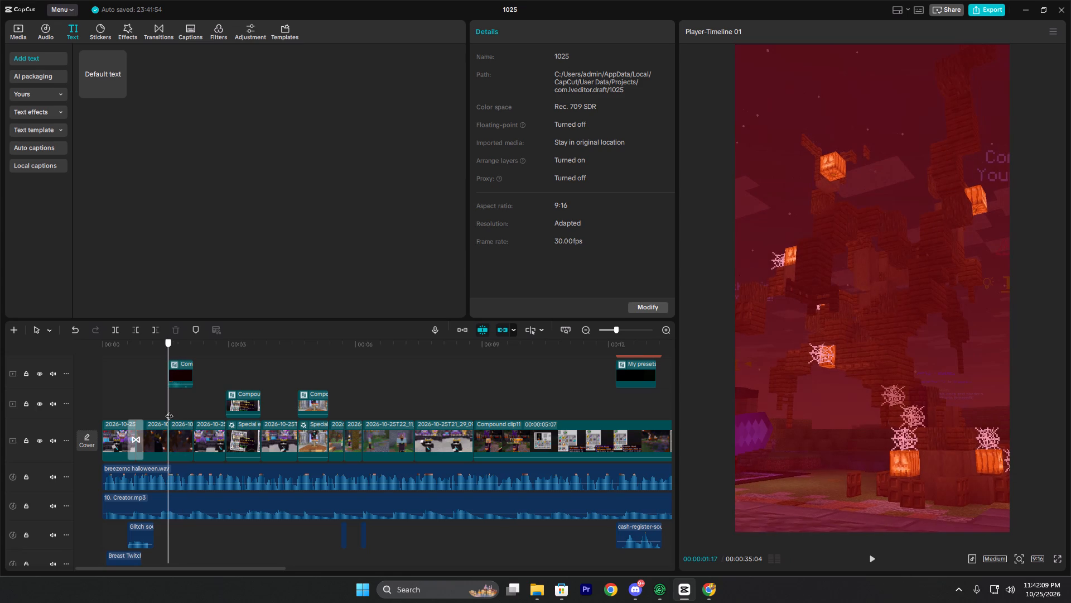
{"action": "key", "text": "ctrl+v"}
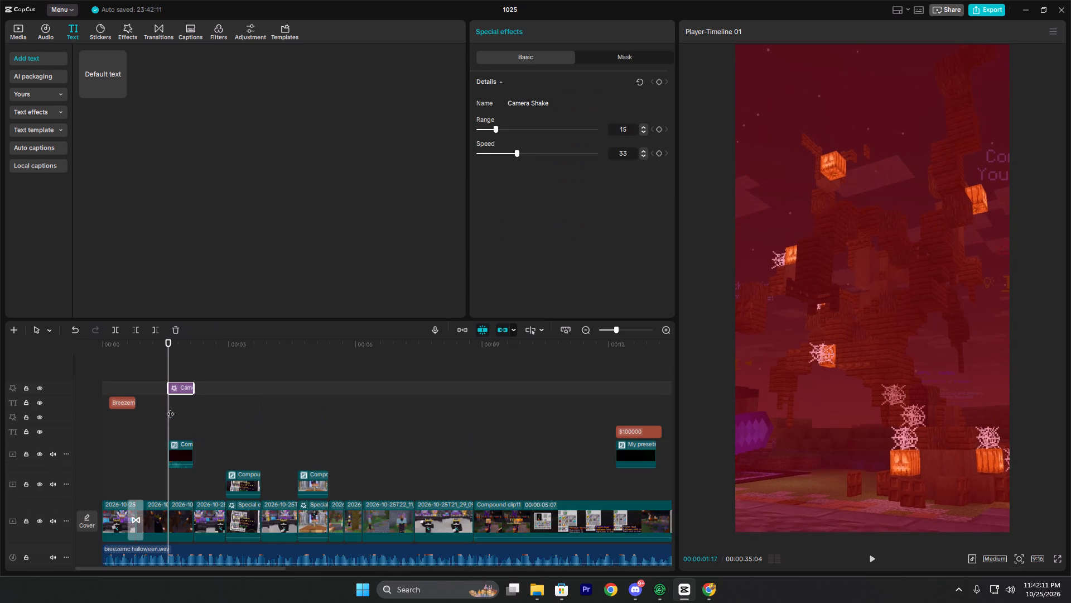
Play back the Camera Shake passage and the clips after it in short passes, stopping at 00:00:04:09.
{"action": "key", "text": "space"}
{"action": "key", "text": "space"}
{"action": "left_click", "coordinate": [165, 376]}
{"action": "key", "text": "space"}
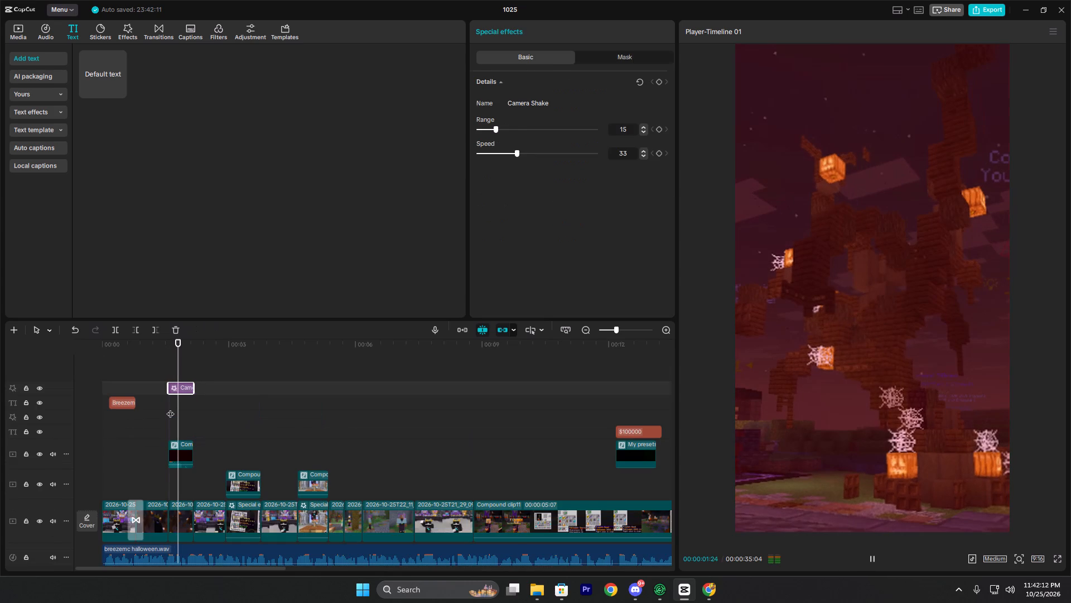
{"action": "key", "text": "space"}
{"action": "left_click", "coordinate": [165, 376]}
{"action": "left_click", "coordinate": [157, 374]}
{"action": "key", "text": "space"}
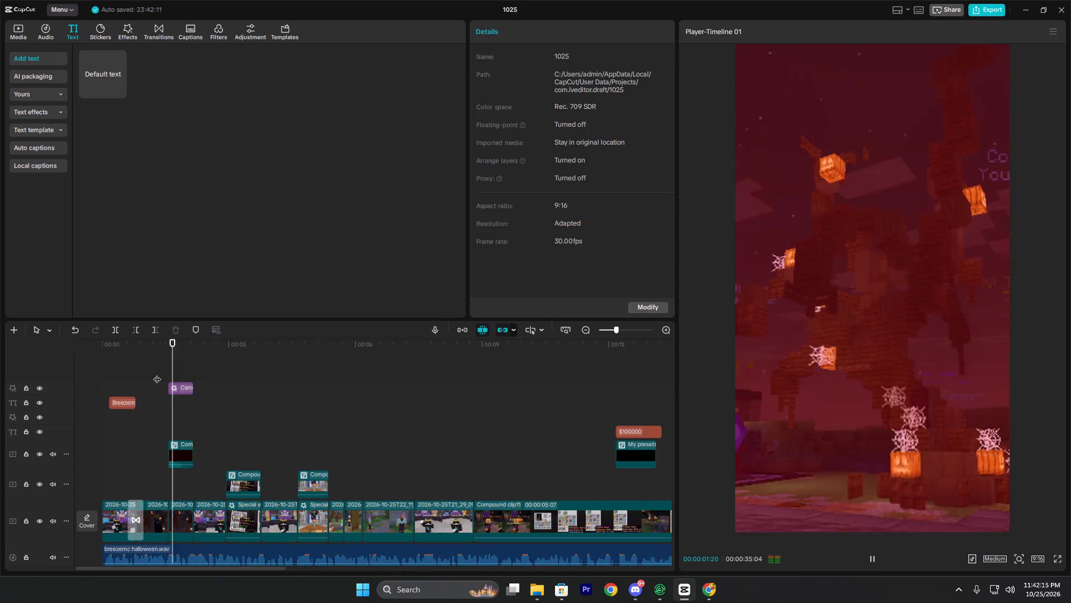
{"action": "scroll", "coordinate": [182, 377], "scroll_direction": "down", "scroll_amount": 3}
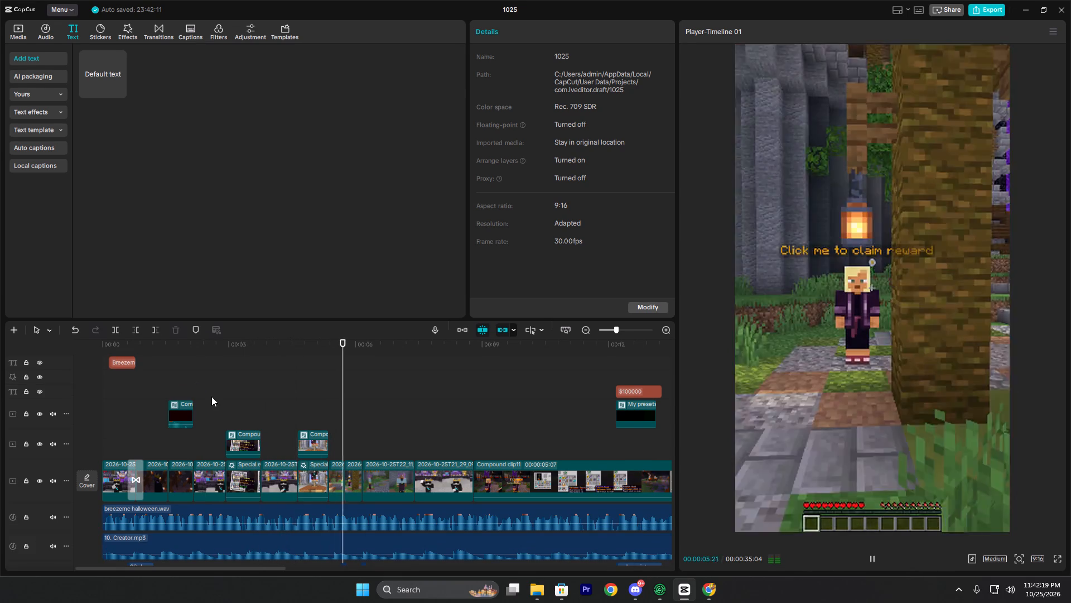
{"action": "key", "text": "space"}
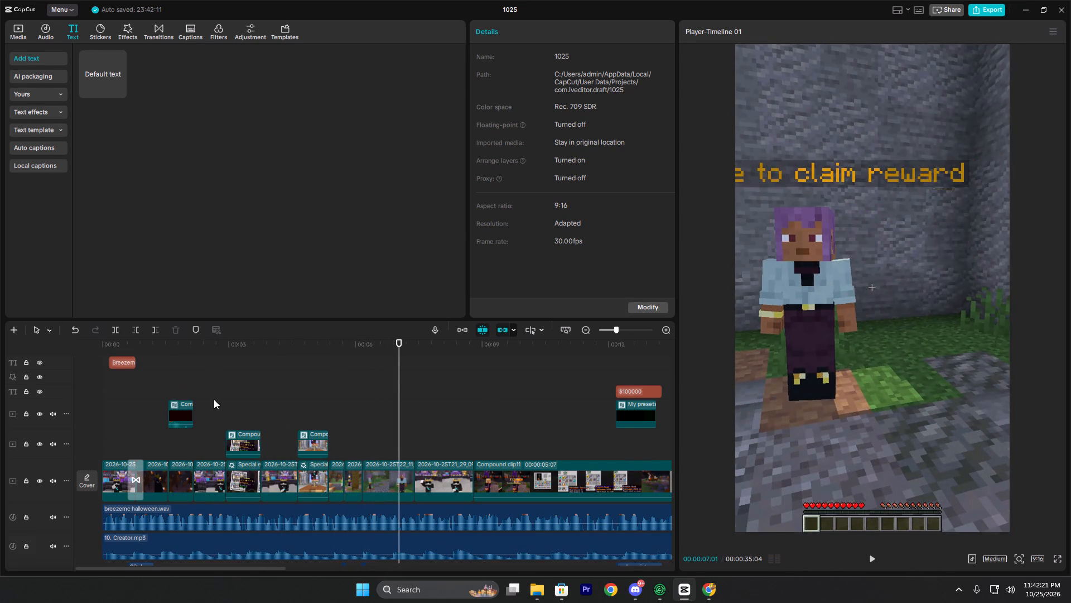
{"action": "left_click", "coordinate": [198, 399]}
{"action": "key", "text": "space"}
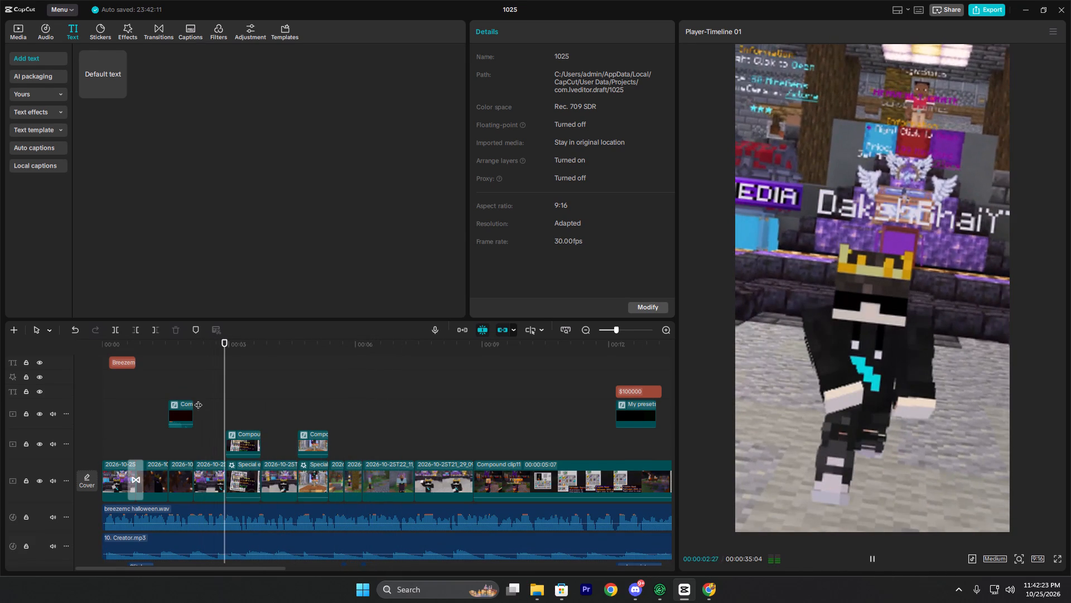
{"action": "key", "text": "space"}
{"action": "key", "text": "space"}
{"action": "key", "text": "space"}
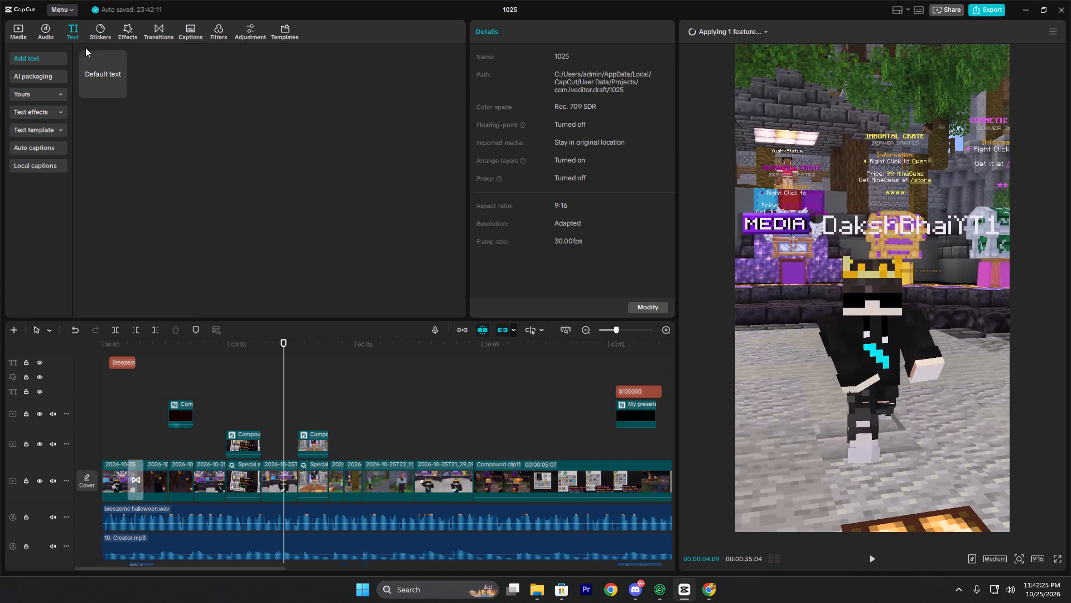
Copy the green Breezemc text from the start of the timeline and paste it at 00:00:04:05.
{"action": "key", "text": "Left"}
{"action": "key", "text": "Left"}
{"action": "key", "text": "Left"}
{"action": "key", "text": "Left"}
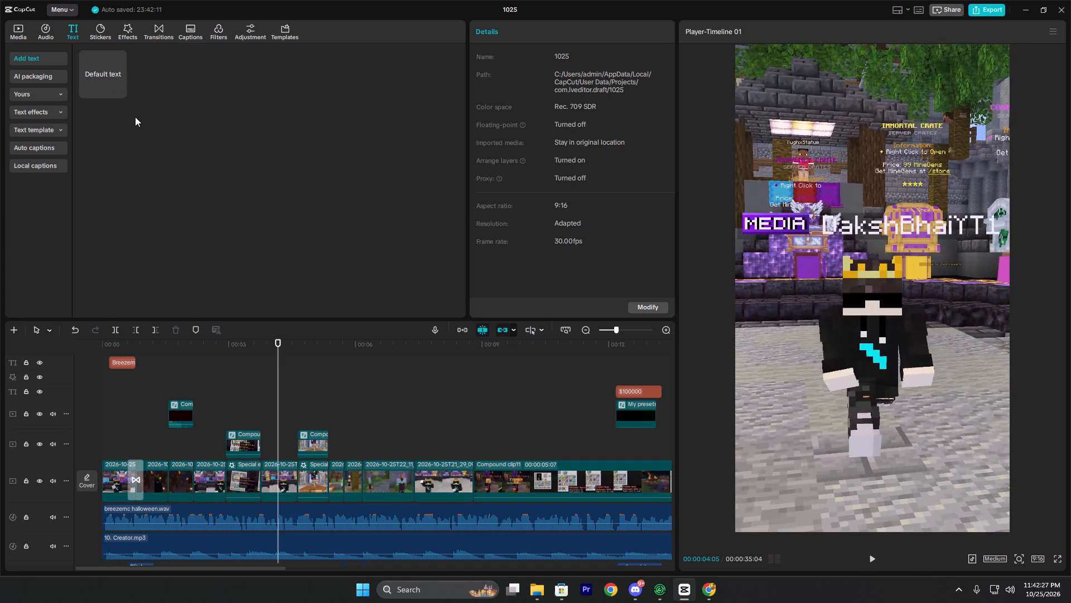
{"action": "left_click", "coordinate": [116, 92]}
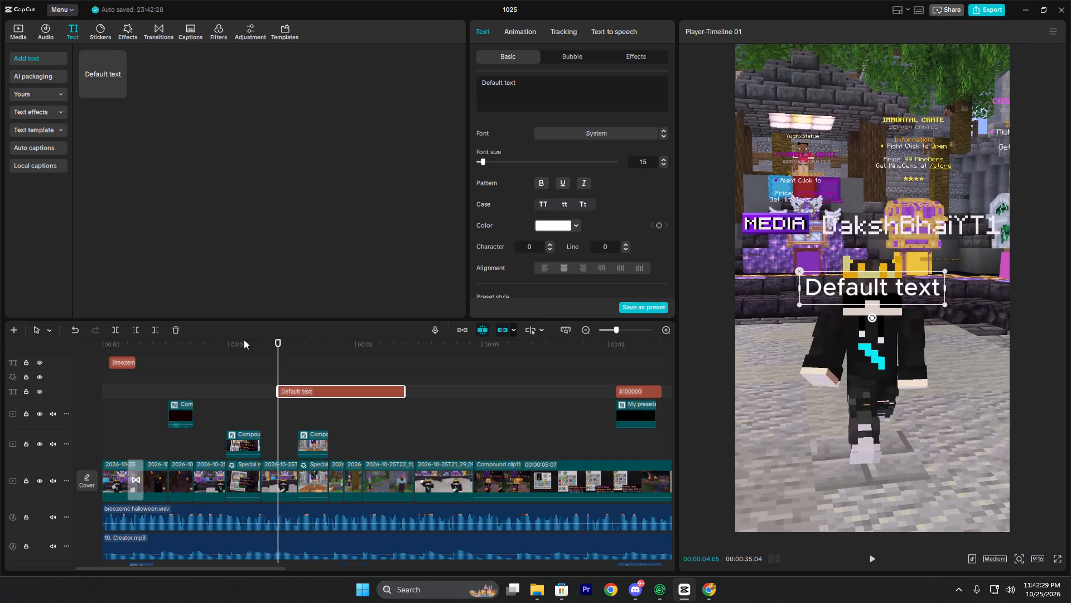
{"action": "key", "text": "BackSpace"}
{"action": "left_click", "coordinate": [130, 361]}
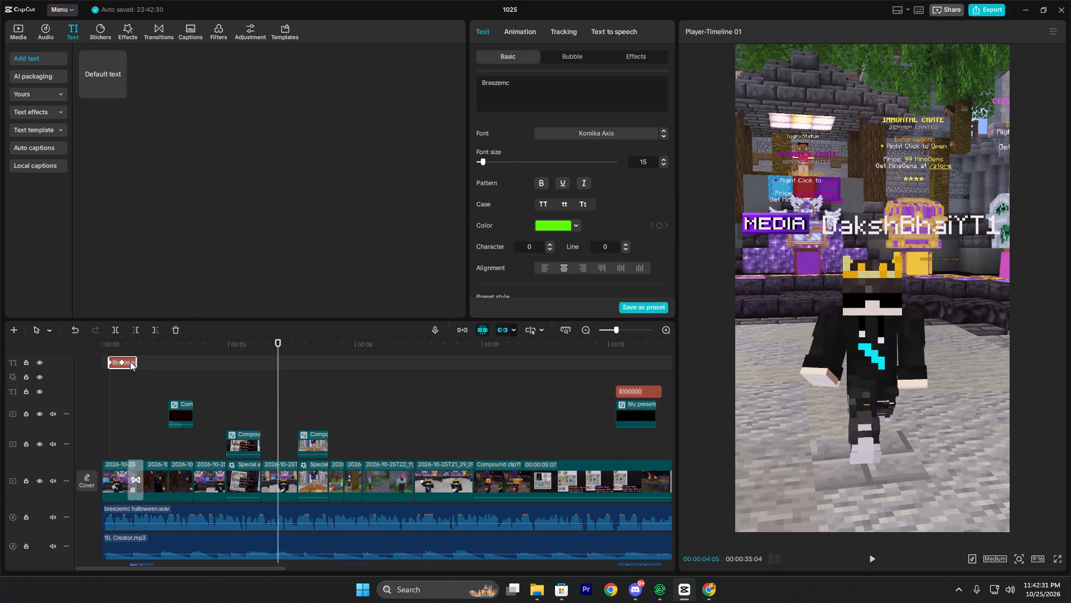
{"action": "key", "text": "ctrl+c"}
{"action": "key", "text": "ctrl+v"}
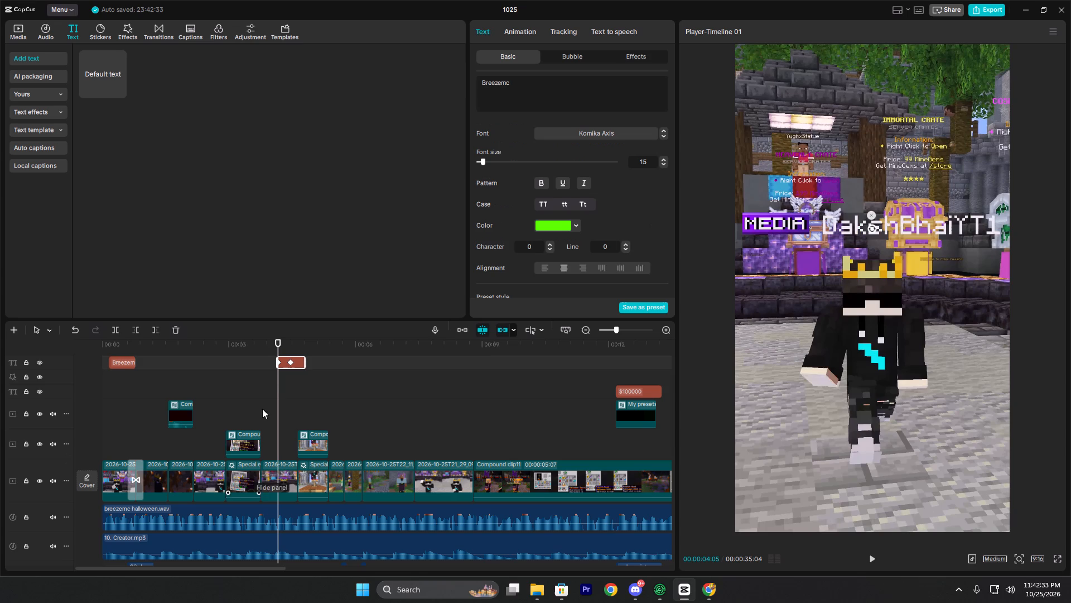
Replace the wording of the pasted Breezemc text with EXICTING.
{"action": "left_click_drag", "start_coordinate": [529, 77], "coordinate": [443, 90]}
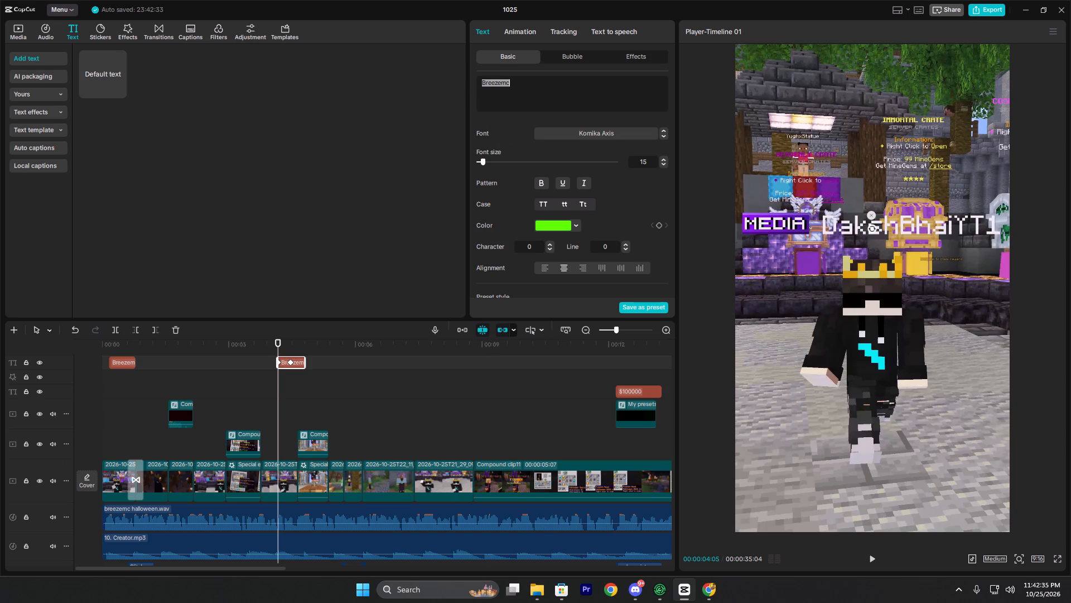
{"action": "key", "text": "shift+e"}
{"action": "type", "text": "XIC"}
{"action": "type", "text": "TING"}
{"action": "key", "text": "shift+Return"}
Add UPDATE as the second line of the EXICTING text.
{"action": "key", "text": "shift+u"}
{"action": "type", "text": "PDATE"}
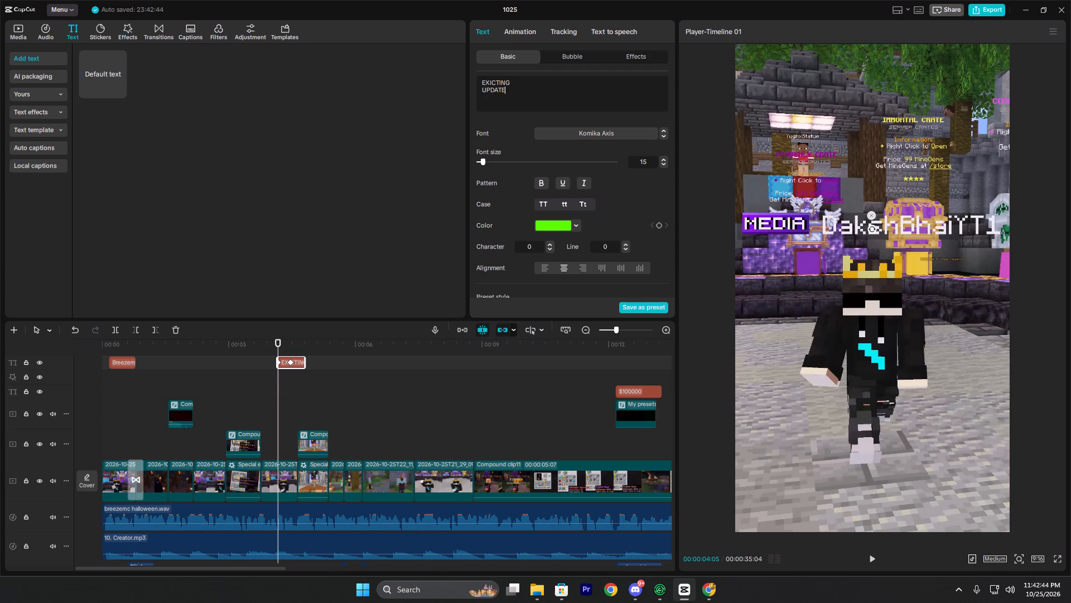
Play back the passage around the EXICTING UPDATE text in short passes to check its timing against the audio.
{"action": "left_click", "coordinate": [267, 377]}
{"action": "key", "text": "space"}
{"action": "key", "text": "space"}
{"action": "left_click", "coordinate": [268, 377]}
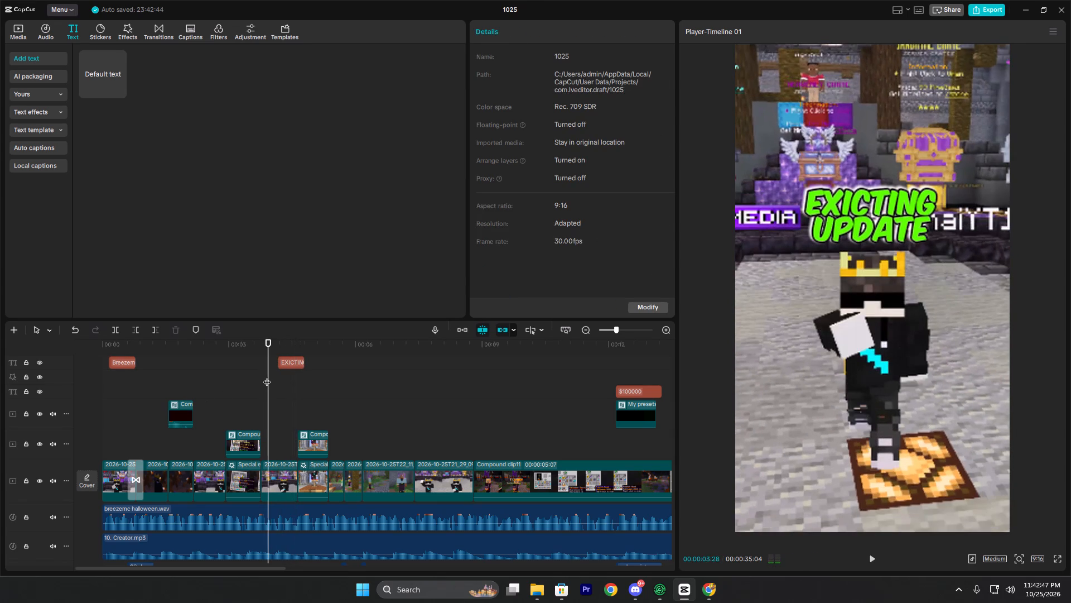
{"action": "key", "text": "space"}
{"action": "key", "text": "space"}
{"action": "left_click", "coordinate": [237, 374]}
{"action": "key", "text": "space"}
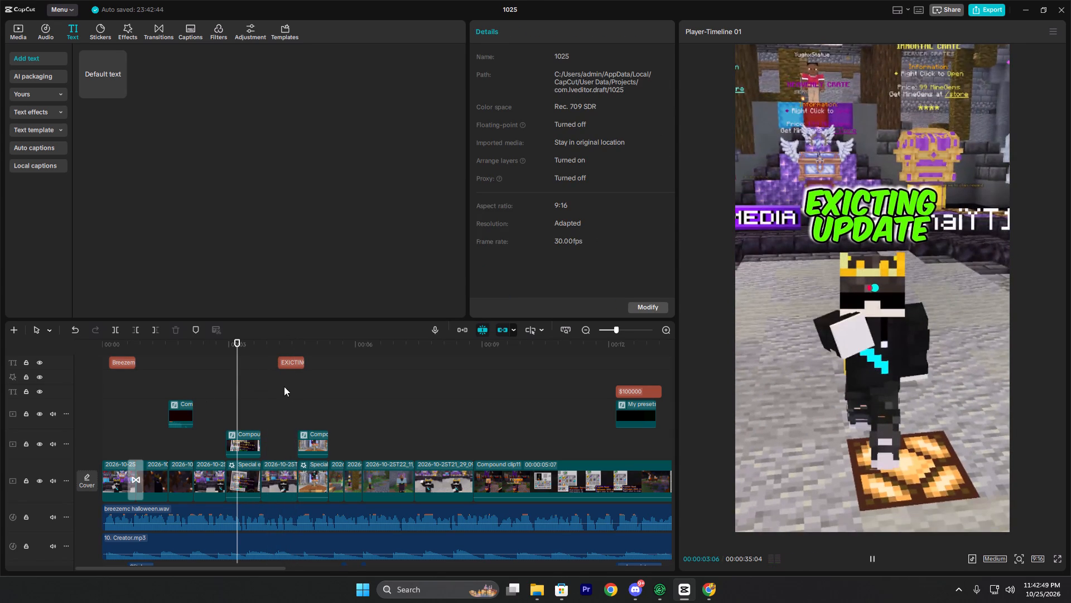
{"action": "key", "text": "space"}
{"action": "left_click", "coordinate": [259, 382]}
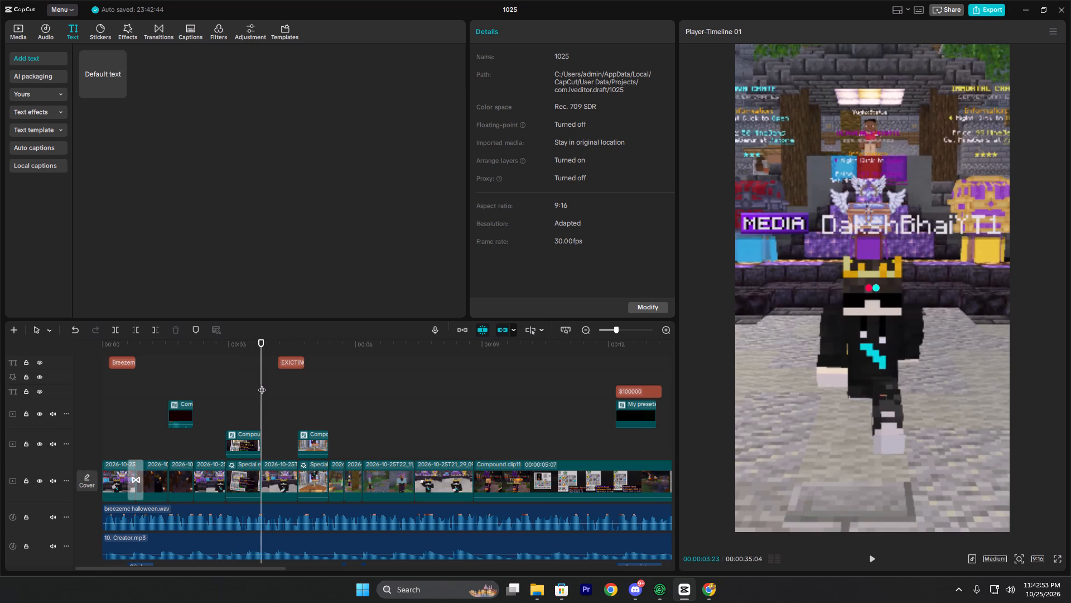
{"action": "left_click", "coordinate": [262, 384]}
{"action": "key", "text": "space"}
{"action": "key", "text": "space"}
{"action": "key", "text": "space"}
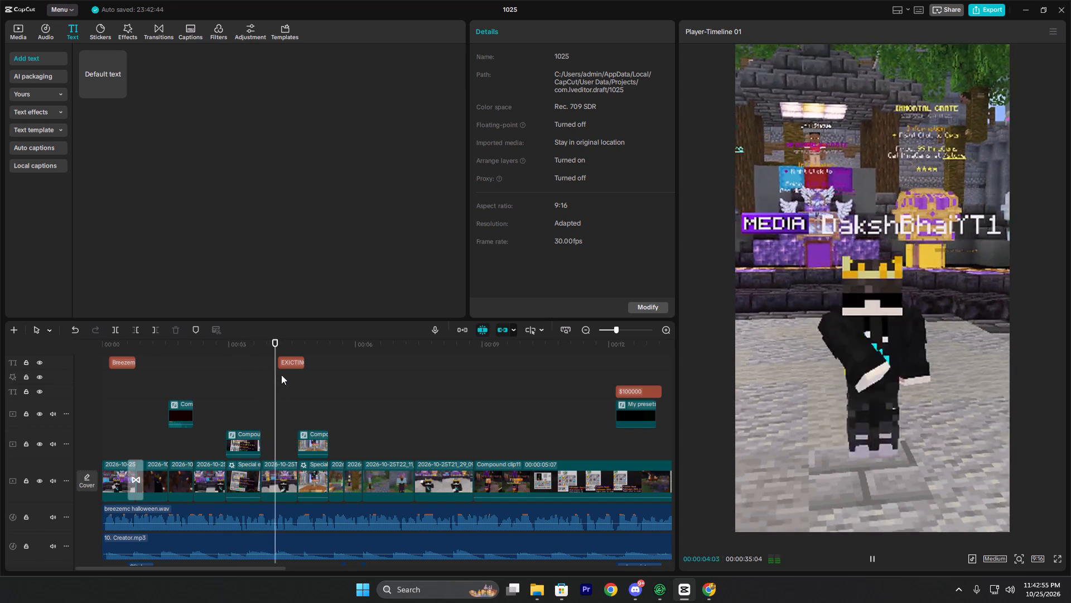
{"action": "key", "text": "space"}
Move the EXICTING UPDATE text earlier on its track so it starts at 00:00:04:00.
{"action": "left_click", "coordinate": [292, 364]}
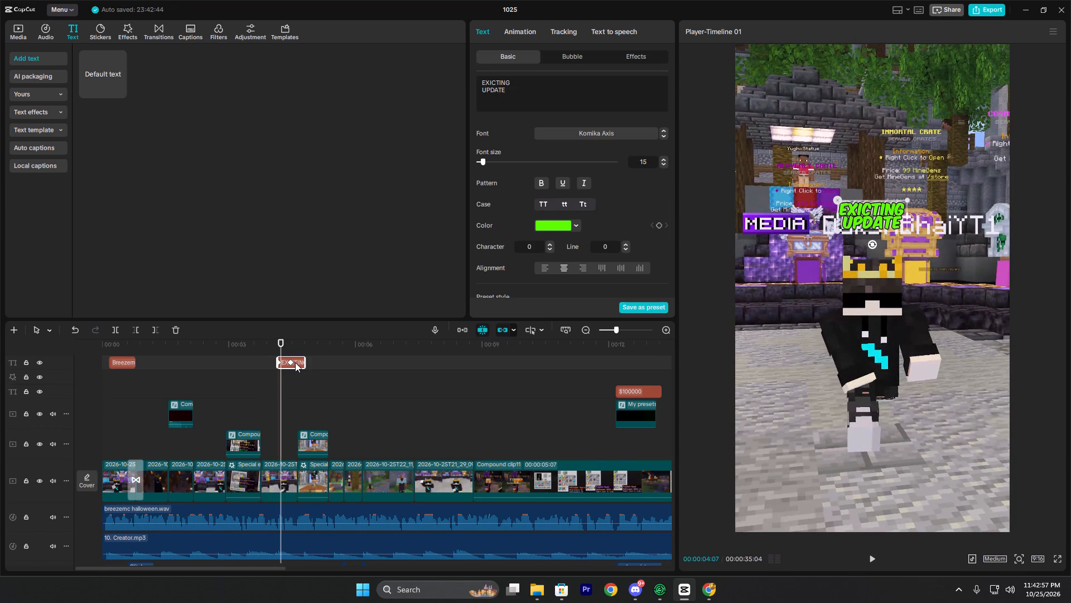
{"action": "left_click", "coordinate": [295, 362]}
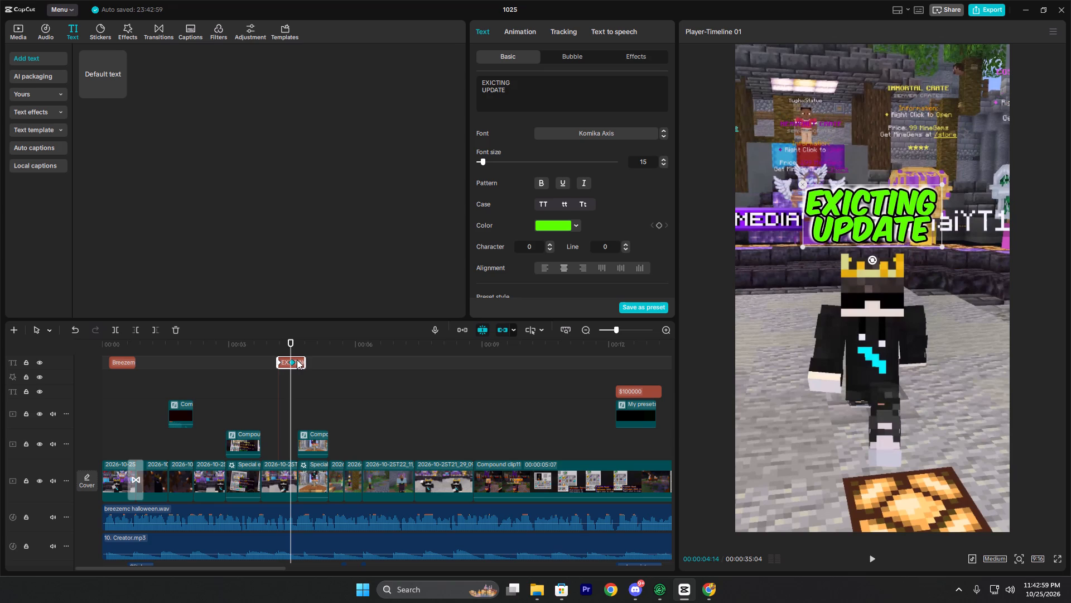
{"action": "left_click", "coordinate": [297, 360]}
{"action": "left_click_drag", "start_coordinate": [299, 361], "coordinate": [296, 363]}
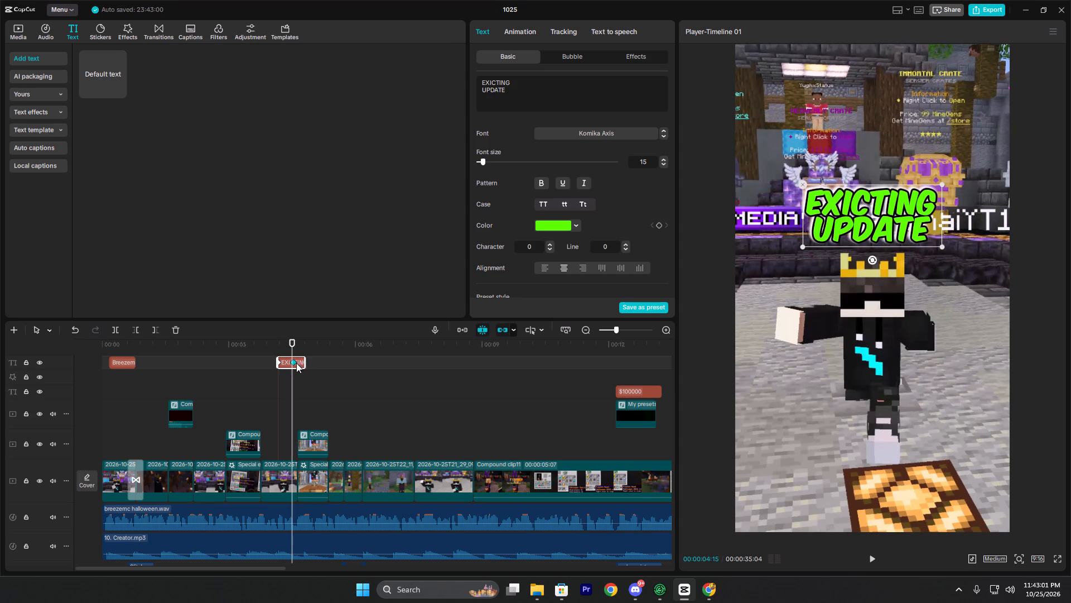
{"action": "left_click_drag", "start_coordinate": [296, 363], "coordinate": [294, 363]}
Play the lead-in from 00:00:03:17 through the moved EXICTING UPDATE text to check its new timing.
{"action": "left_click", "coordinate": [253, 366]}
{"action": "key", "text": "space"}
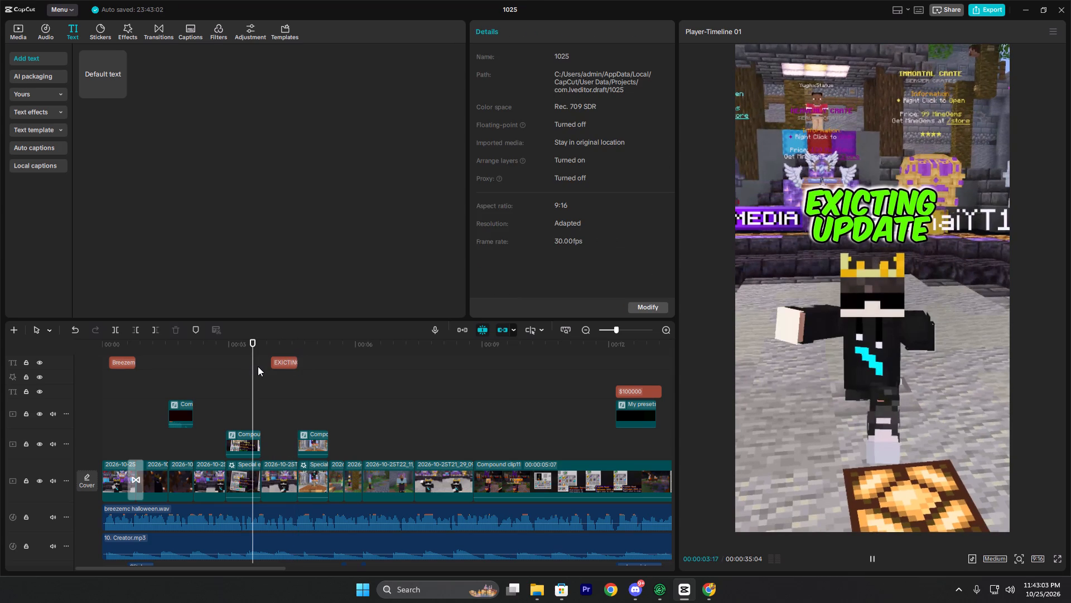
{"action": "key", "text": "space"}
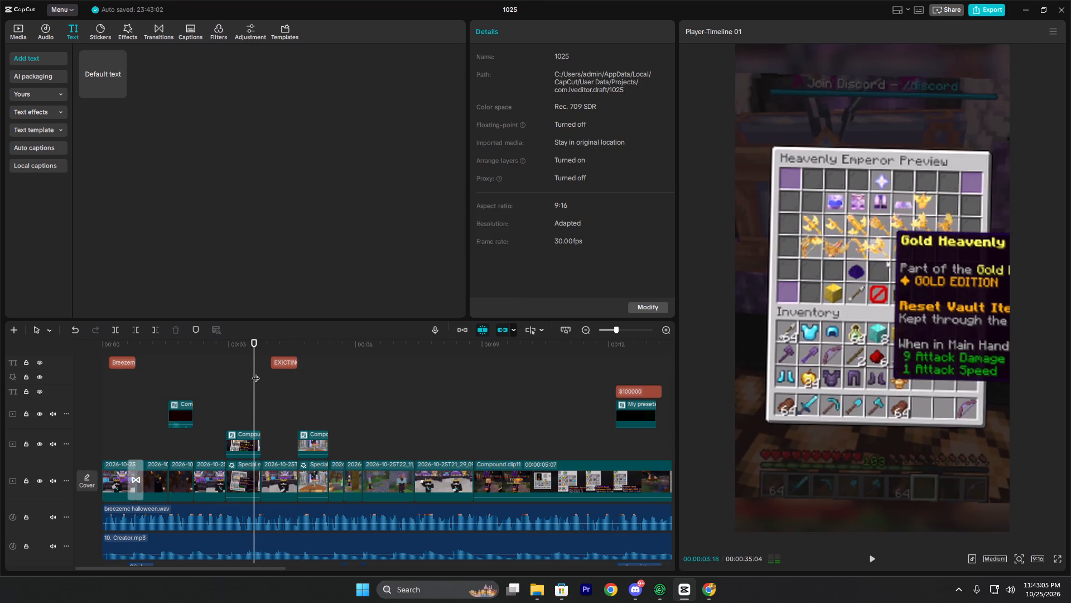
{"action": "key", "text": "space"}
{"action": "key", "text": "space"}
{"action": "key", "text": "space"}
{"action": "key", "text": "space"}
{"action": "key", "text": "space"}
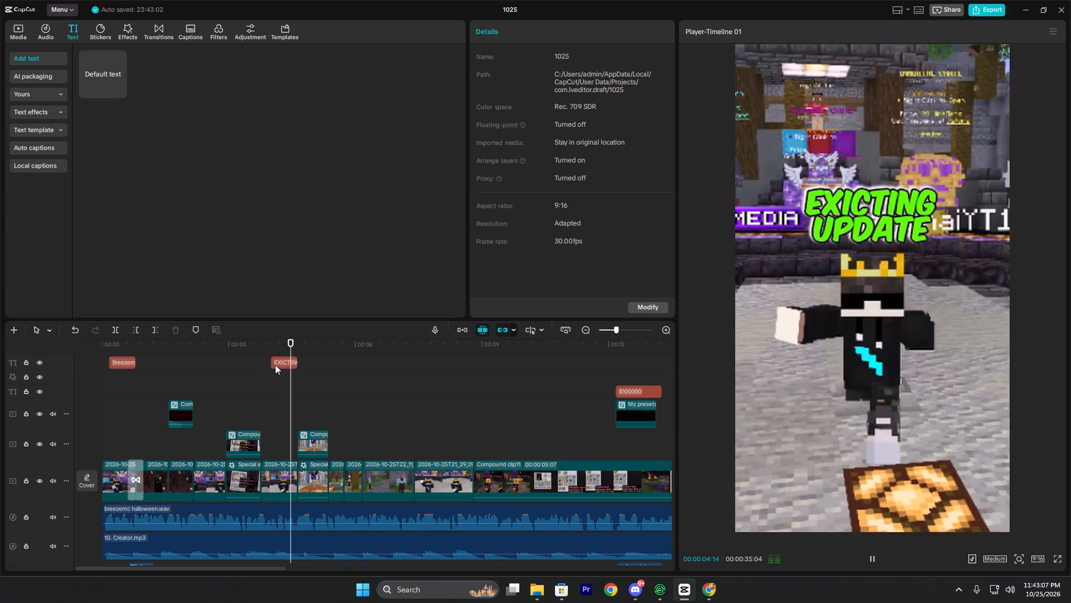
{"action": "key", "text": "space"}
At the text's second keyframe at 00:00:04:11, lower EXICTING UPDATE in the frame to position X 0, Y 235.
{"action": "left_click", "coordinate": [276, 364]}
{"action": "left_click", "coordinate": [288, 363]}
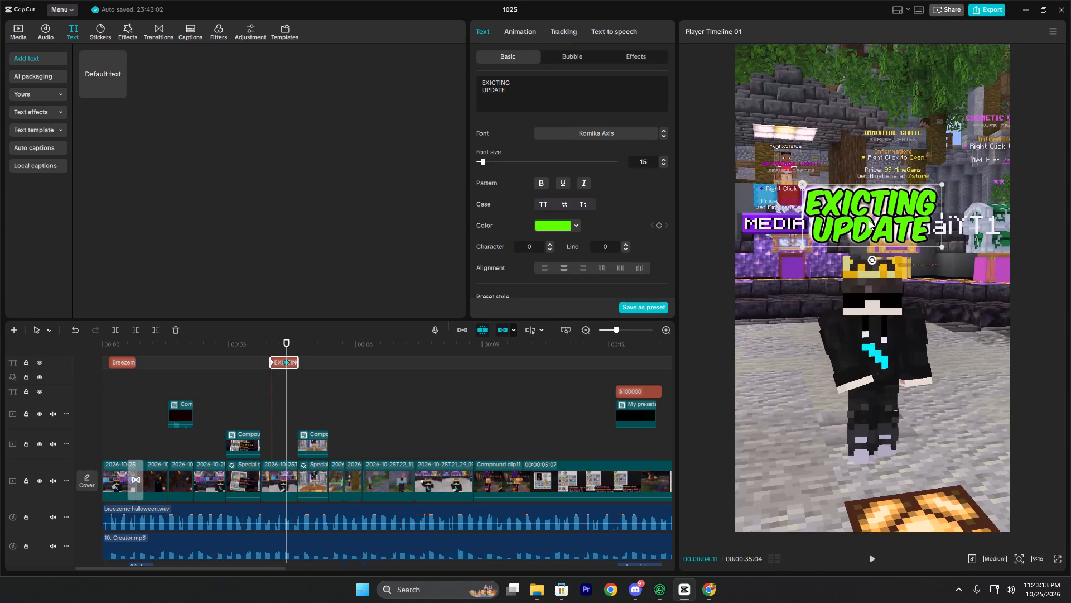
{"action": "left_click_drag", "start_coordinate": [869, 219], "coordinate": [871, 324]}
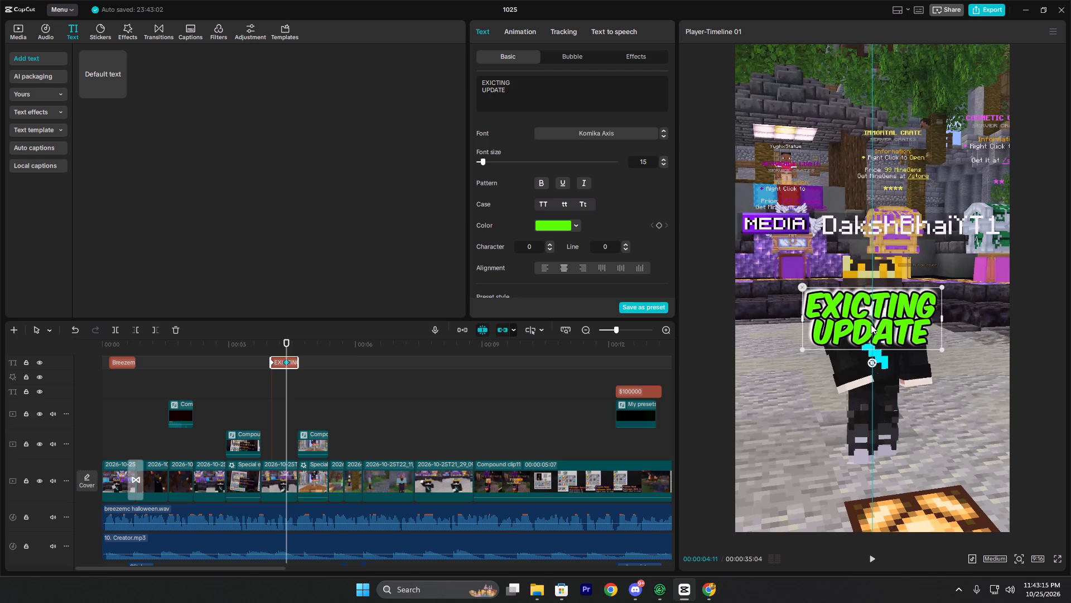
{"action": "left_click_drag", "start_coordinate": [871, 324], "coordinate": [875, 261]}
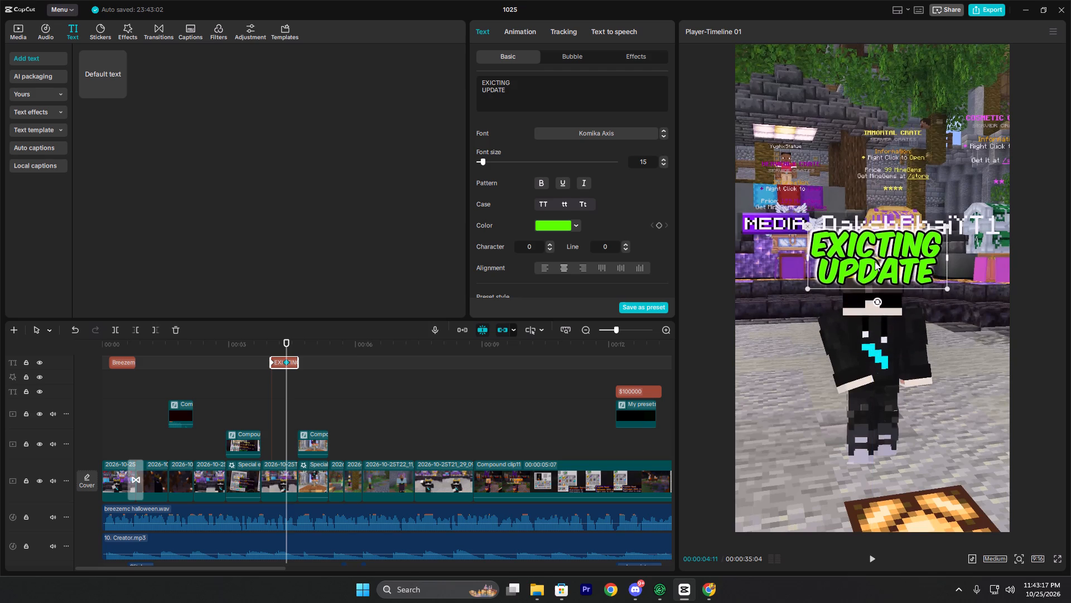
{"action": "left_click_drag", "start_coordinate": [875, 261], "coordinate": [869, 261]}
Set position Y to 235 at the EXICTING UPDATE text's first keyframe, at 00:00:04:00.
{"action": "left_click", "coordinate": [274, 363]}
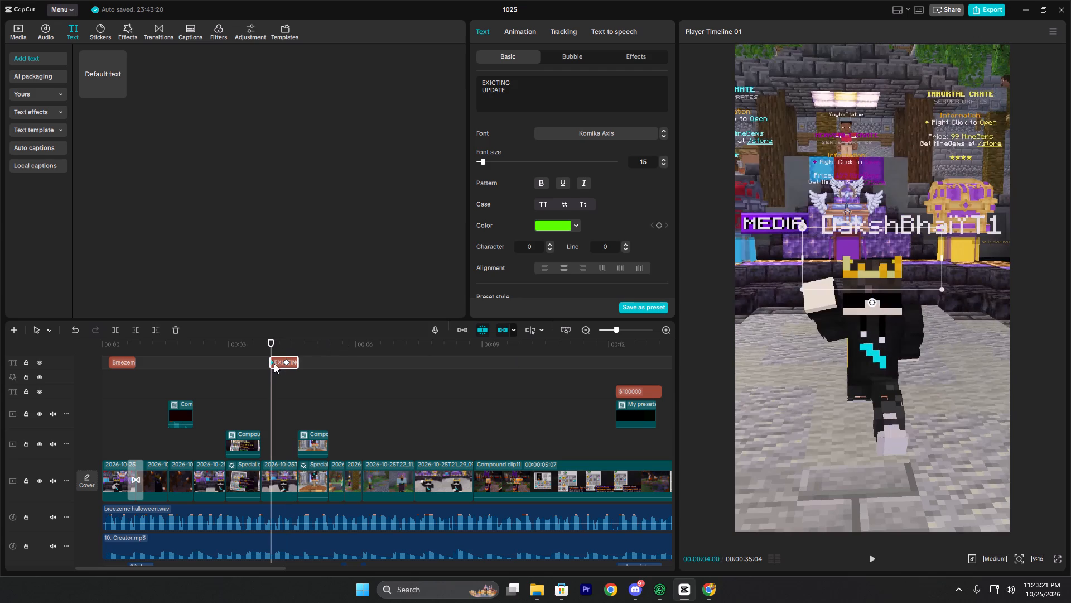
{"action": "key", "text": "space"}
{"action": "key", "text": "space"}
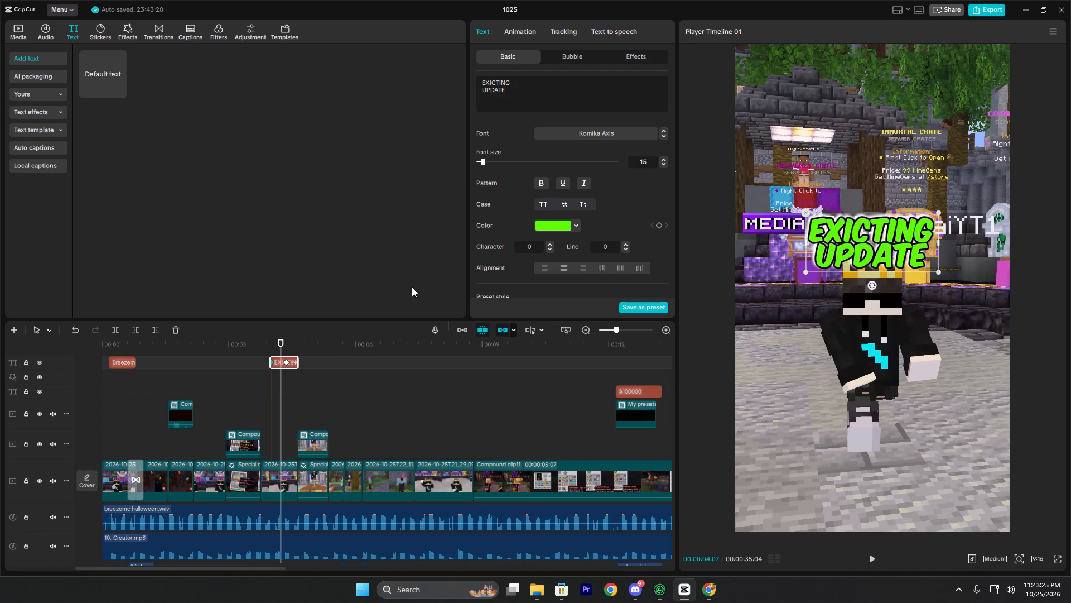
{"action": "scroll", "coordinate": [539, 264], "scroll_direction": "down", "scroll_amount": 5}
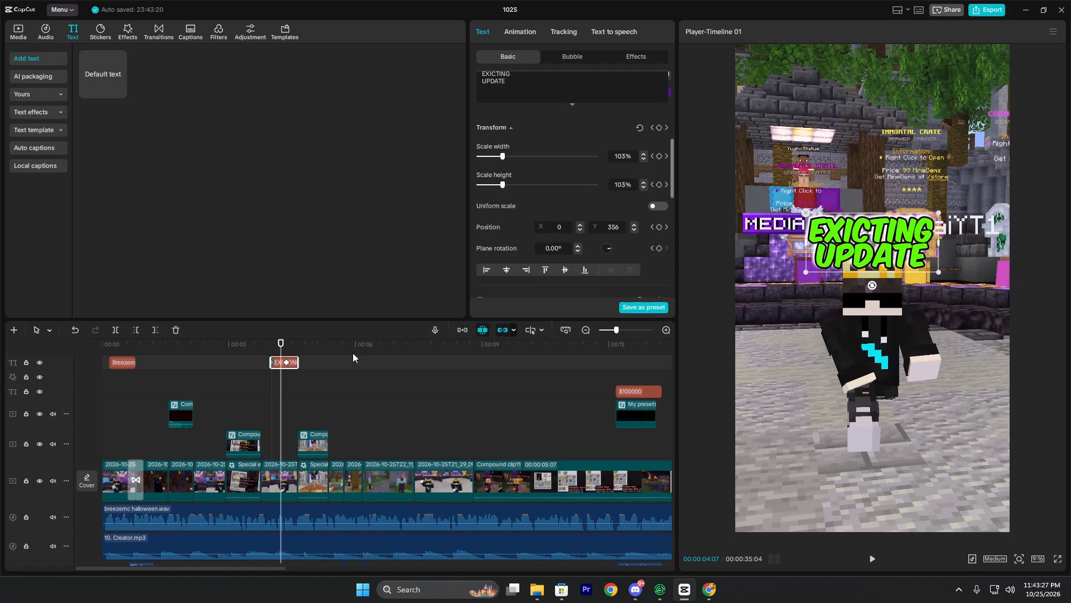
{"action": "left_click", "coordinate": [274, 363]}
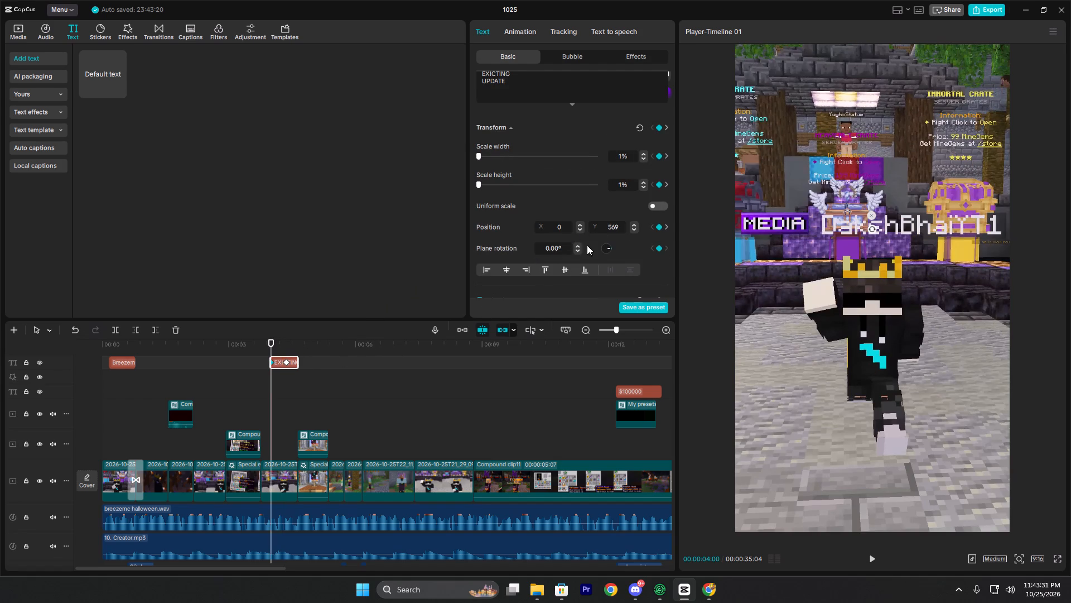
{"action": "left_click", "coordinate": [288, 362]}
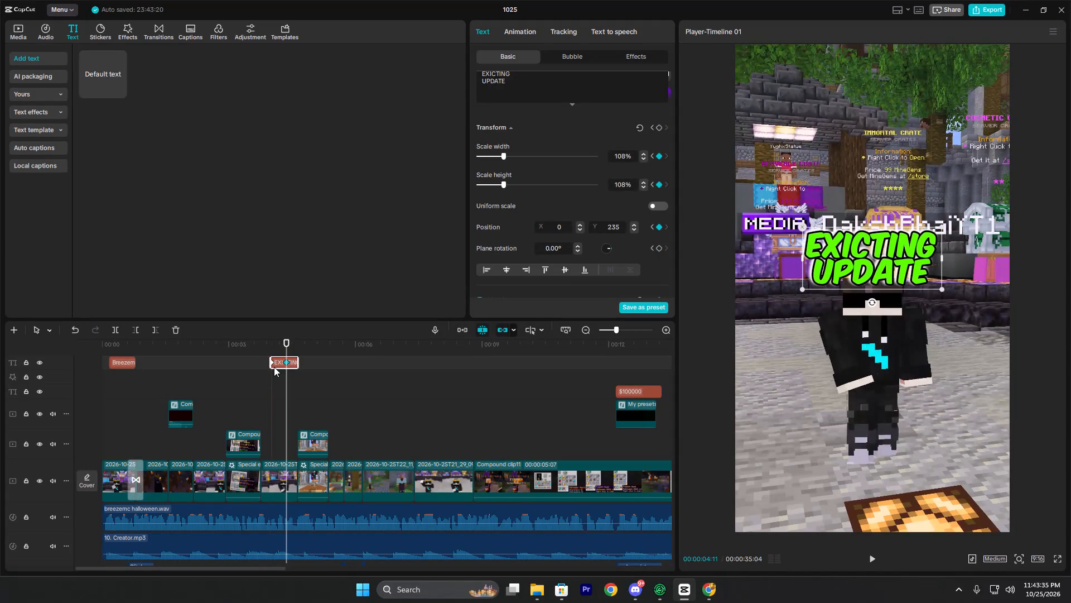
{"action": "left_click", "coordinate": [273, 362]}
{"action": "left_click_drag", "start_coordinate": [615, 228], "coordinate": [591, 231]}
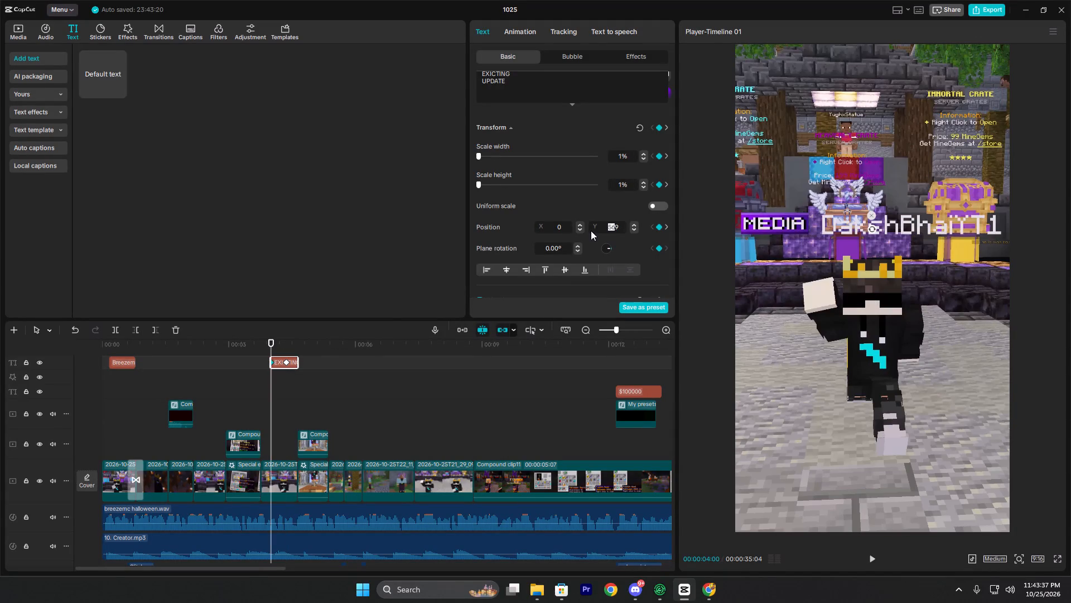
{"action": "left_click_drag", "start_coordinate": [591, 231], "coordinate": [591, 231]}
{"action": "left_click_drag", "start_coordinate": [624, 231], "coordinate": [617, 231]}
{"action": "double_click", "coordinate": [623, 231]}
{"action": "type", "text": "235"}
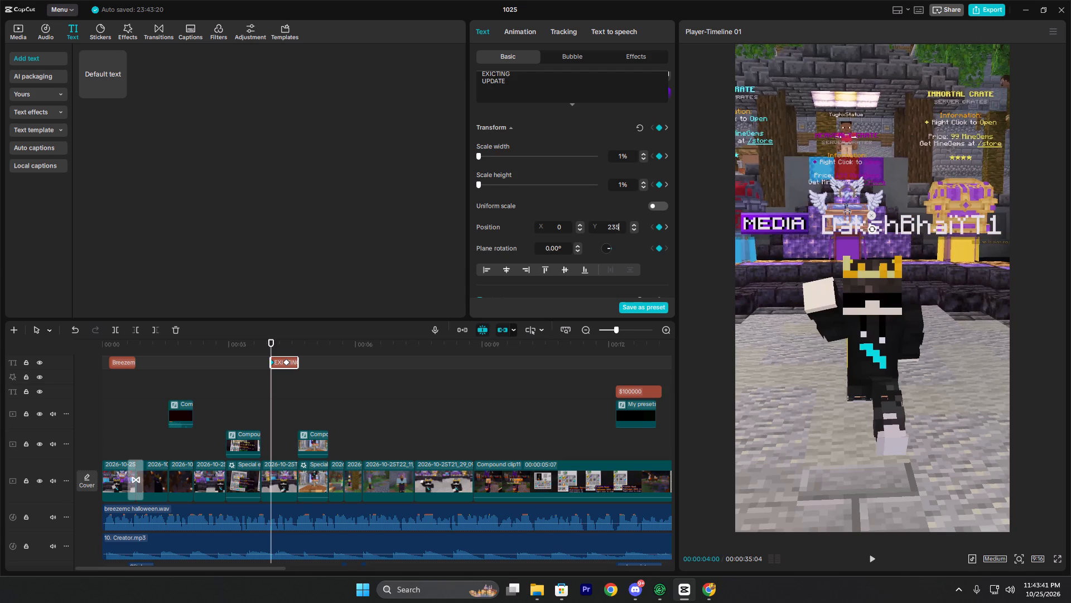
{"action": "key", "text": "Return"}
Replay the EXICTING UPDATE pop-in animation from 00:00:04:00 several times.
{"action": "key", "text": "space"}
{"action": "key", "text": "space"}
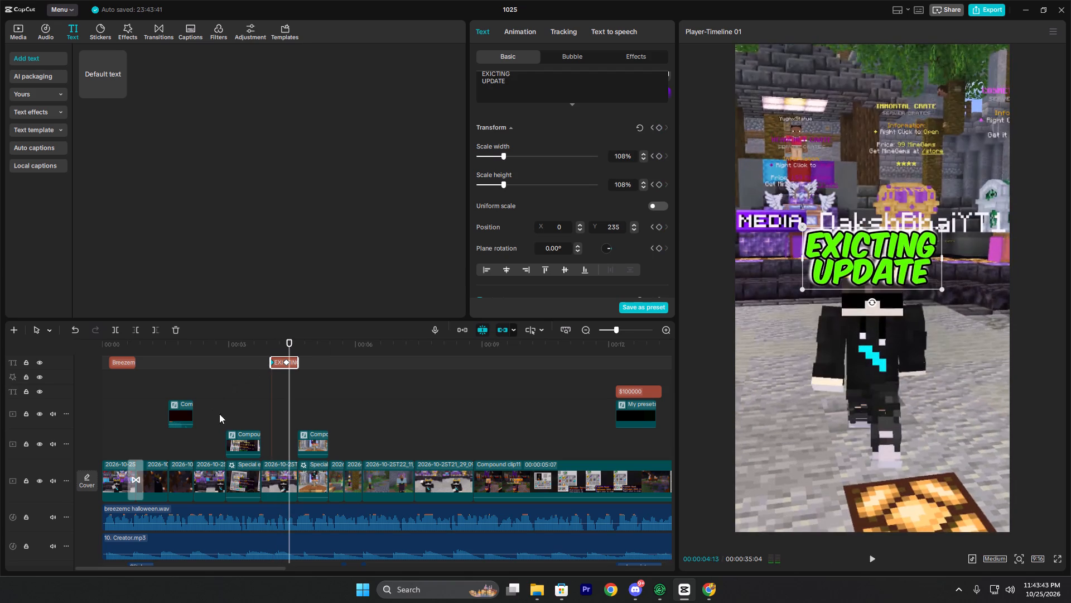
{"action": "left_click", "coordinate": [273, 351]}
{"action": "key", "text": "space"}
{"action": "key", "text": "space"}
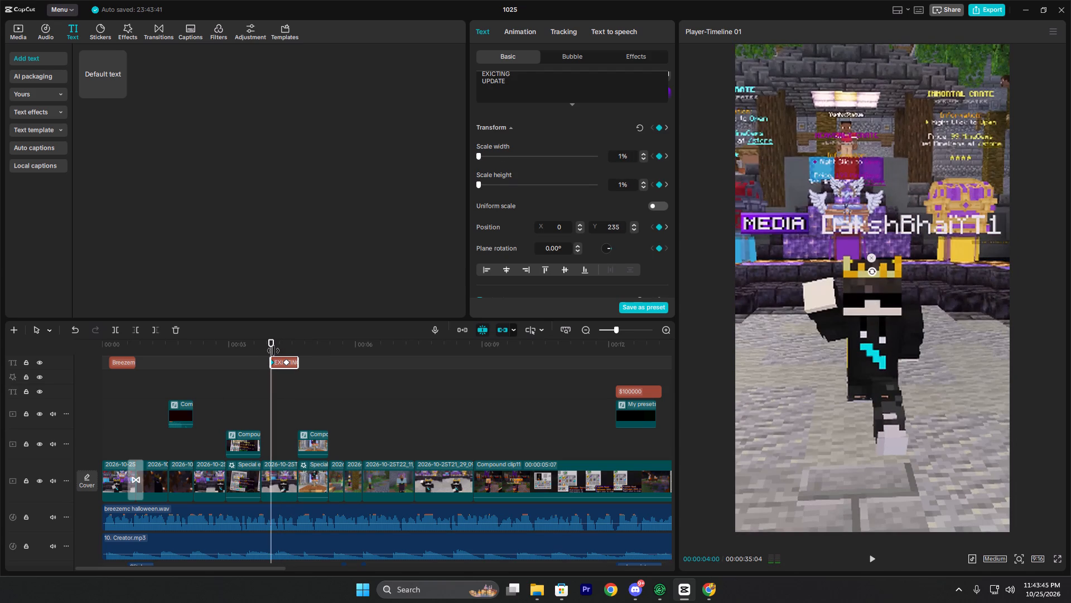
{"action": "left_click", "coordinate": [273, 350]}
{"action": "key", "text": "space"}
{"action": "key", "text": "space"}
Retime the second scale keyframe of the EXICTING UPDATE text to 00:00:04:12.
{"action": "left_click", "coordinate": [284, 362]}
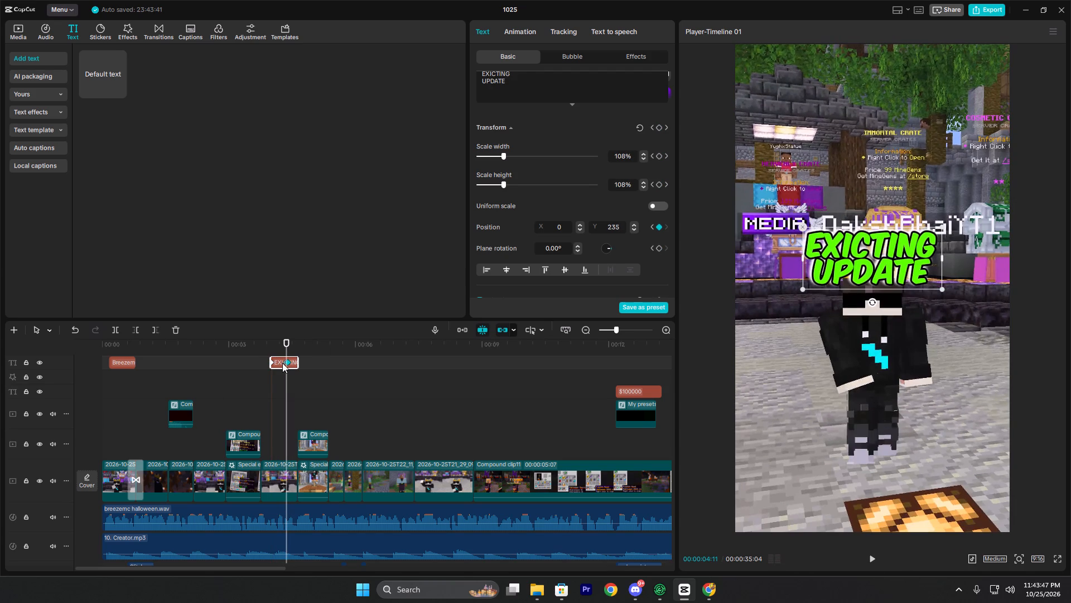
{"action": "left_click_drag", "start_coordinate": [285, 362], "coordinate": [281, 362]}
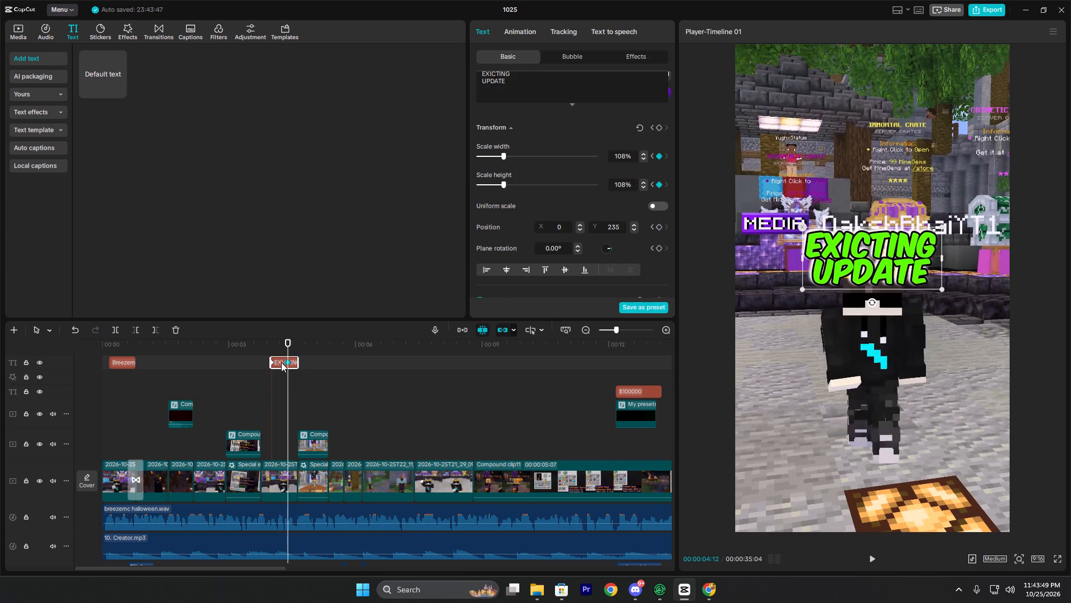
{"action": "left_click_drag", "start_coordinate": [281, 362], "coordinate": [281, 361]}
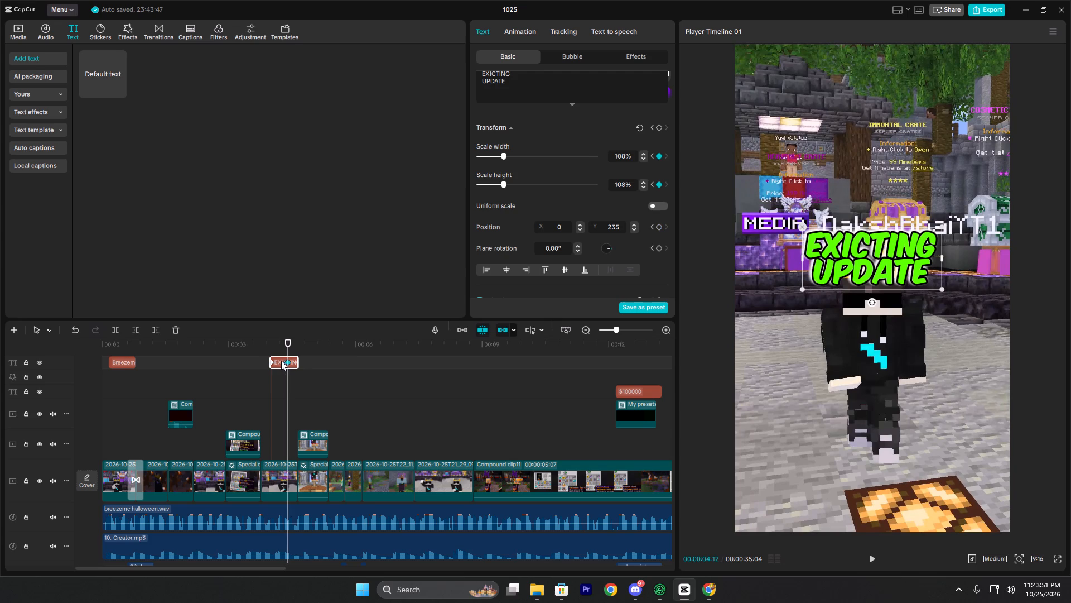
{"action": "left_click_drag", "start_coordinate": [281, 361], "coordinate": [280, 361]}
{"action": "left_click", "coordinate": [288, 362]}
Replay the EXICTING UPDATE animation from 00:00:04:00, using a closer timeline view, to check the keyframe timing.
{"action": "left_click", "coordinate": [272, 349]}
{"action": "key", "text": "space"}
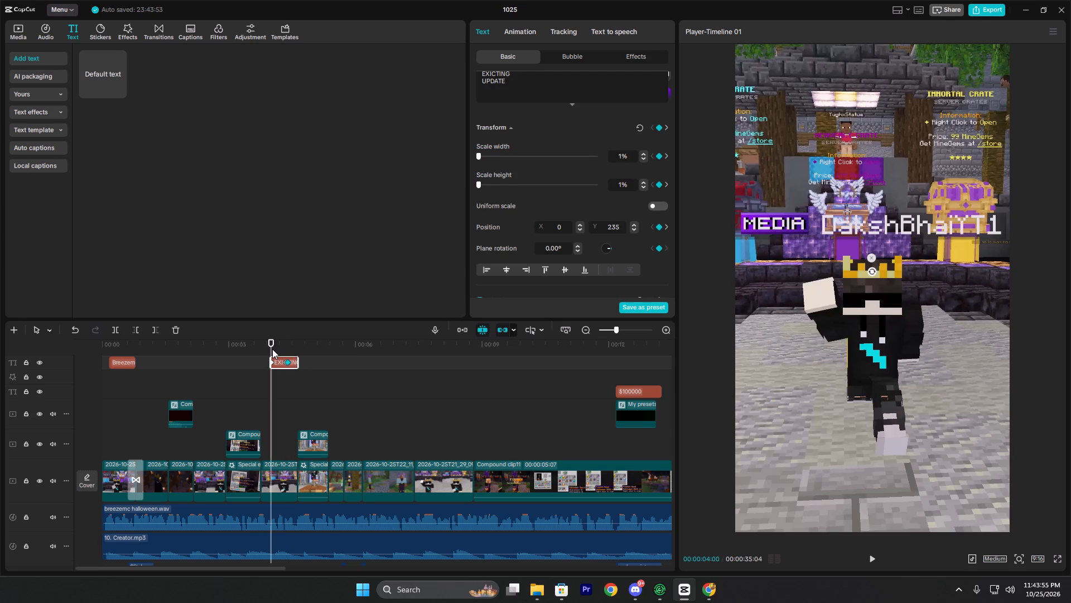
{"action": "key", "text": "space"}
{"action": "scroll", "coordinate": [279, 354], "scroll_direction": "up", "scroll_amount": 17}
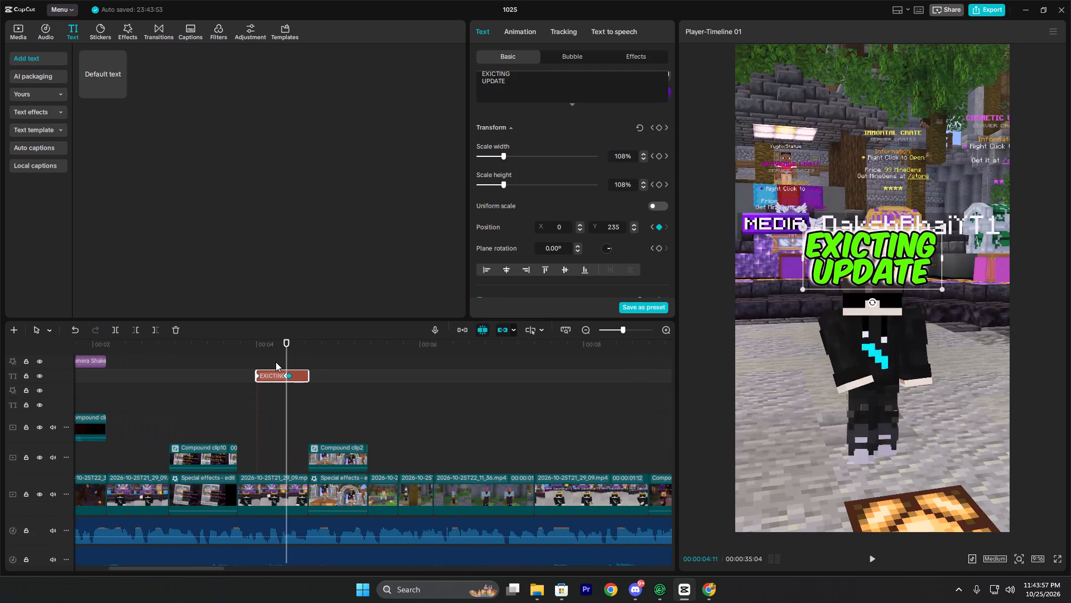
{"action": "left_click", "coordinate": [255, 355]}
{"action": "left_click", "coordinate": [255, 344]}
{"action": "key", "text": "space"}
{"action": "key", "text": "space"}
{"action": "left_click", "coordinate": [255, 344]}
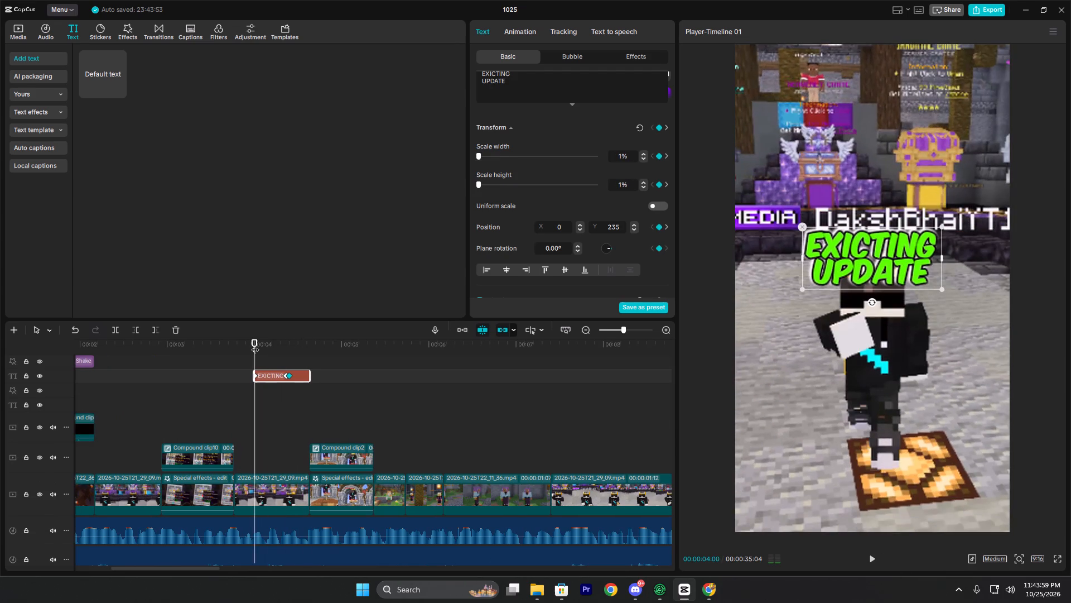
{"action": "key", "text": "space"}
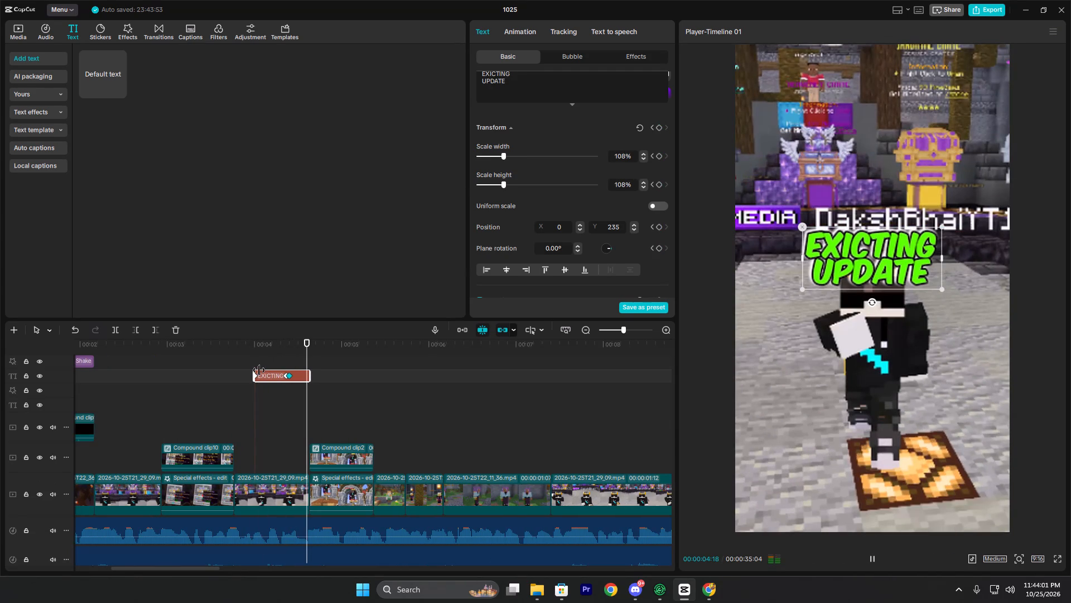
{"action": "key", "text": "space"}
Play through the timeline from the EXICTING UPDATE caption to the Bed Wars 7 Maps image to review the edit.
{"action": "left_click", "coordinate": [293, 401]}
{"action": "key", "text": "space"}
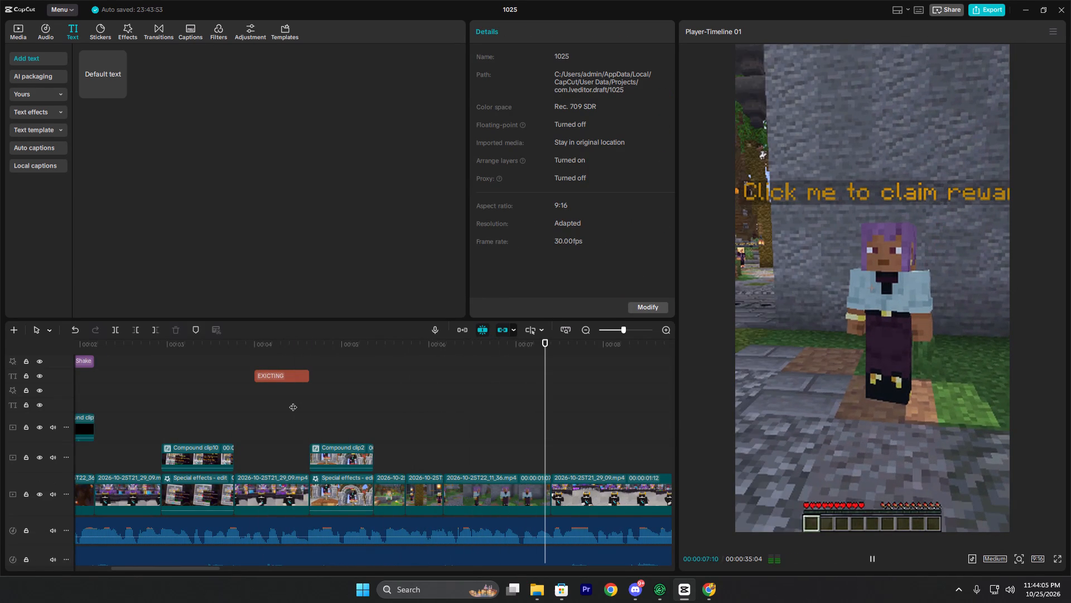
{"action": "key", "text": "space"}
{"action": "left_click", "coordinate": [520, 418]}
{"action": "key", "text": "space"}
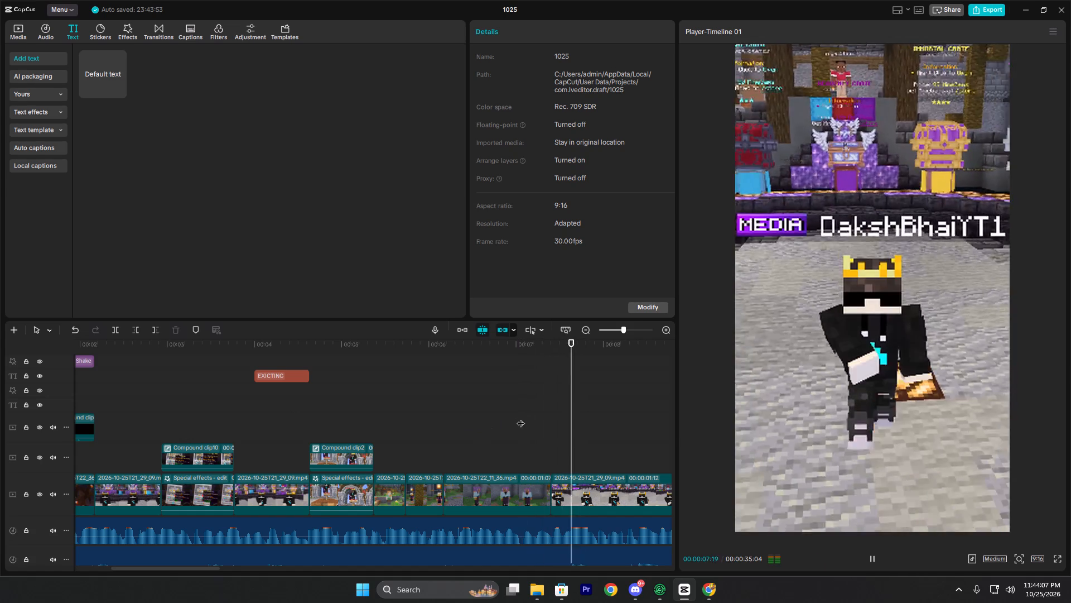
{"action": "scroll", "coordinate": [525, 410], "scroll_direction": "down", "scroll_amount": 6, "text": "ctrl"}
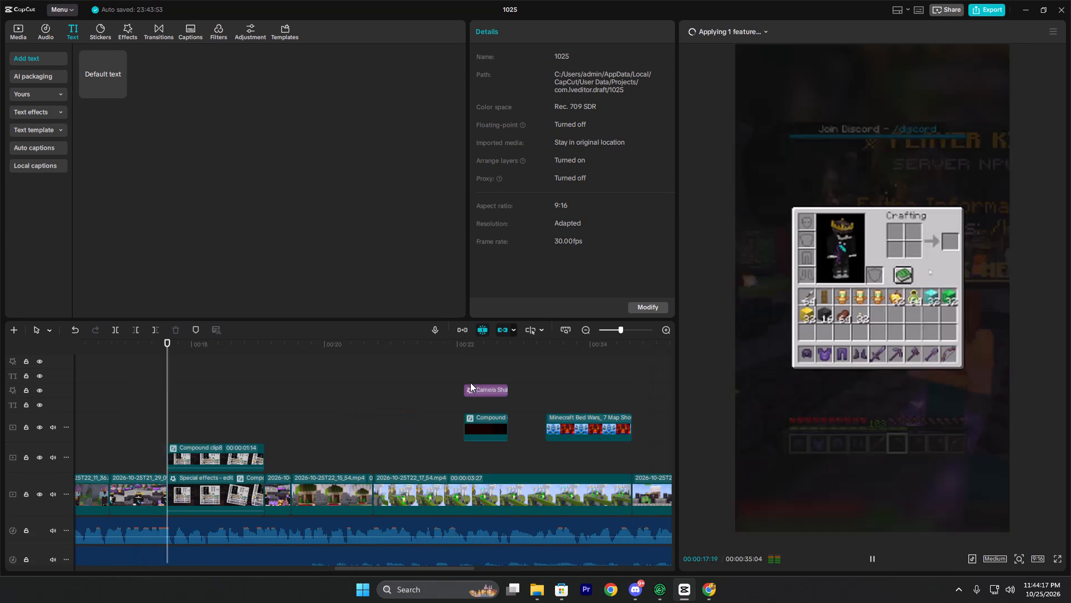
{"action": "key", "text": "space"}
{"action": "key", "text": "space"}
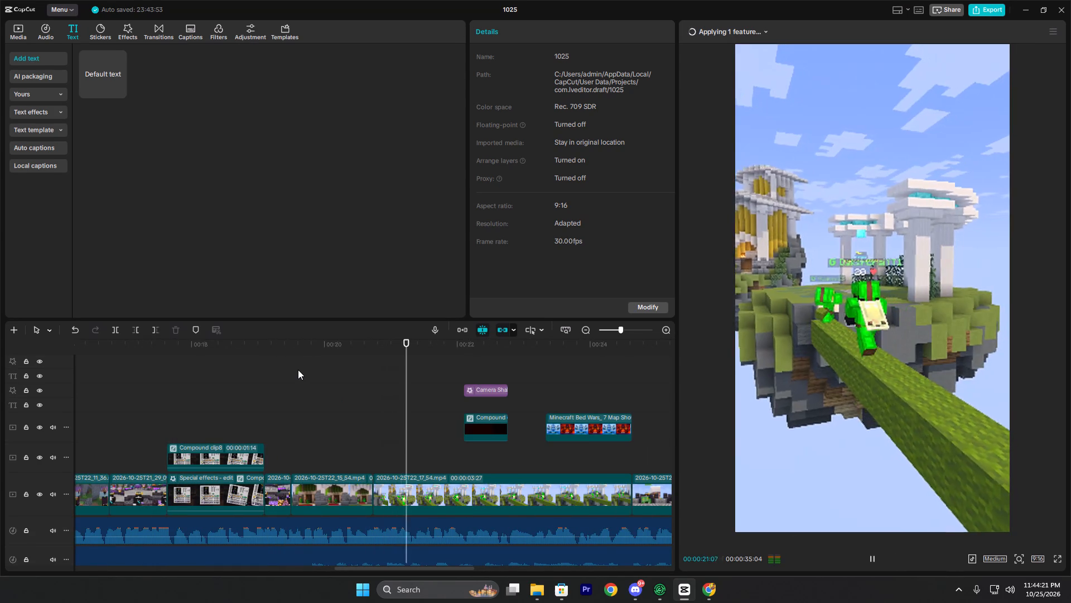
{"action": "key", "text": "space"}
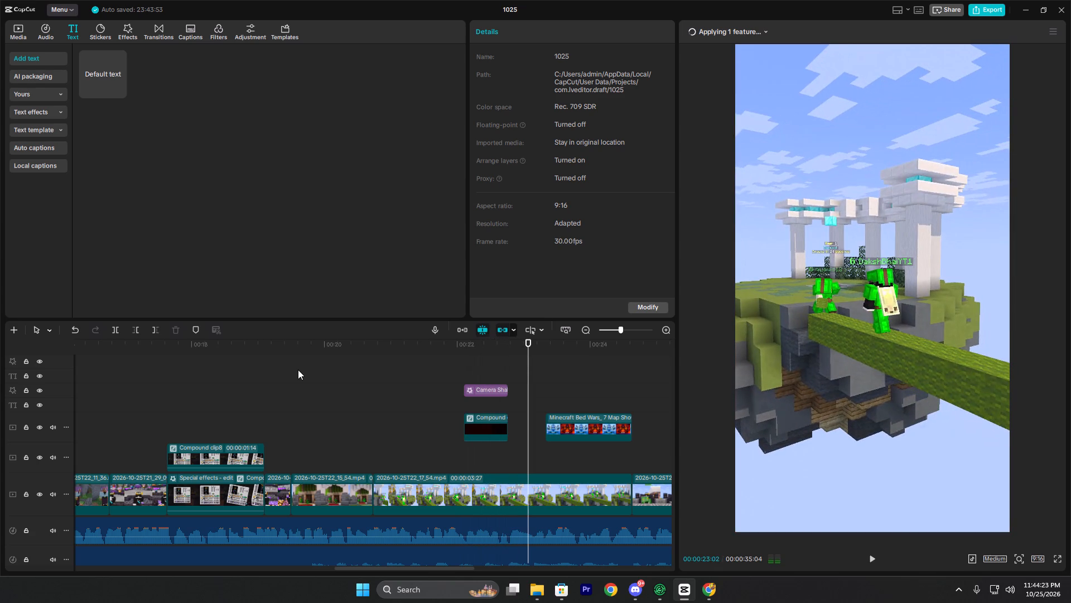
{"action": "left_click", "coordinate": [370, 380]}
{"action": "key", "text": "space"}
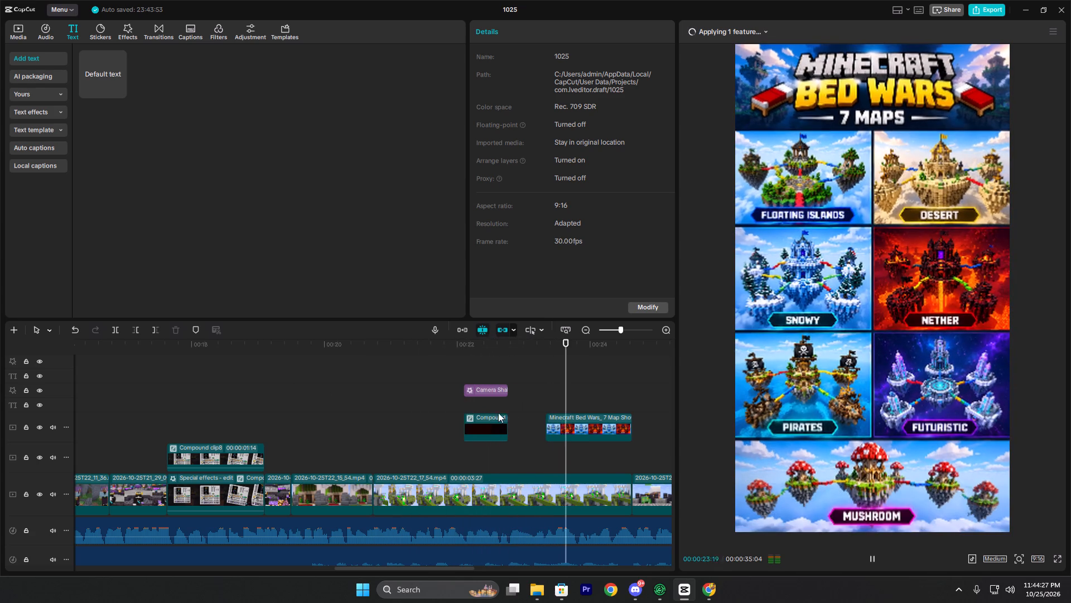
{"action": "key", "text": "space"}
{"action": "key", "text": "space"}
{"action": "key", "text": "space"}
Add the Boost sound effect from the Gaming Vid.. SFX folder at 00:00:23:10, where the Bed Wars 7 Maps image starts.
{"action": "left_click", "coordinate": [552, 384]}
{"action": "left_click_drag", "start_coordinate": [552, 384], "coordinate": [544, 386]}
{"action": "left_click", "coordinate": [545, 590]}
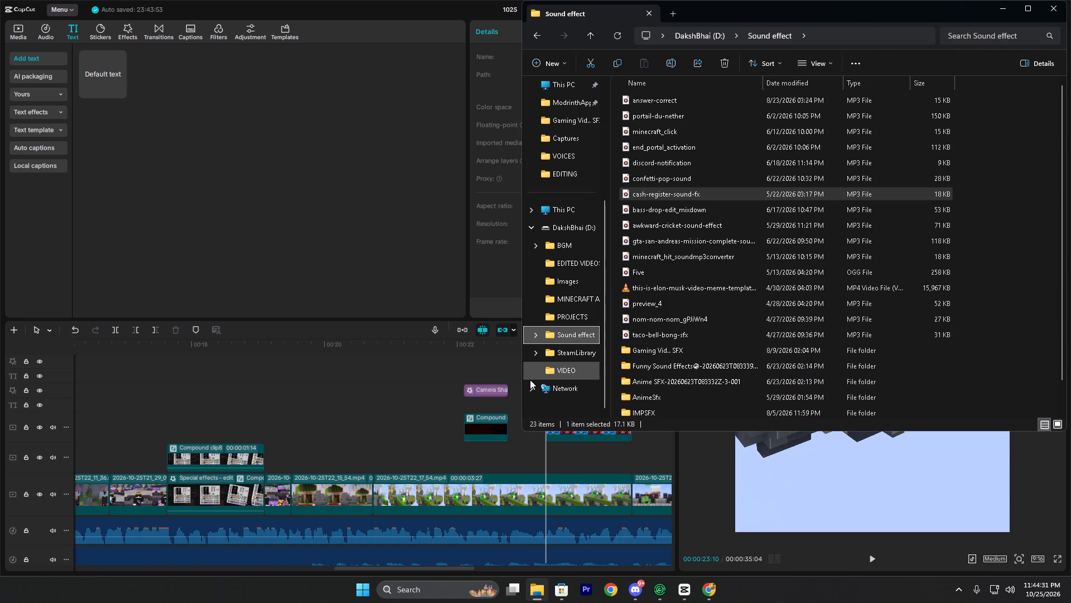
{"action": "double_click", "coordinate": [648, 354]}
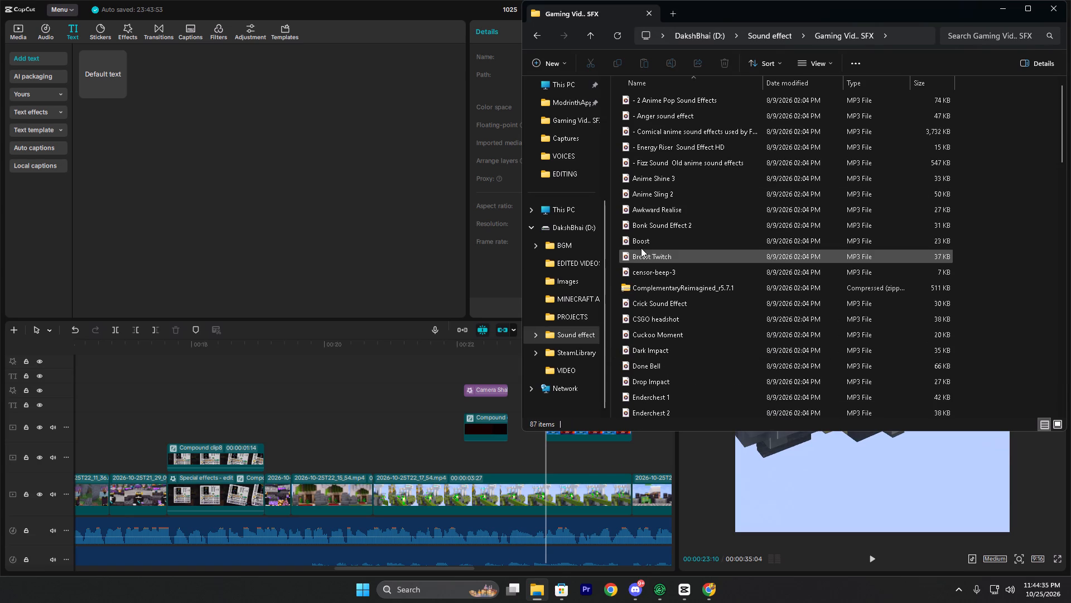
{"action": "left_click_drag", "start_coordinate": [641, 242], "coordinate": [465, 424]}
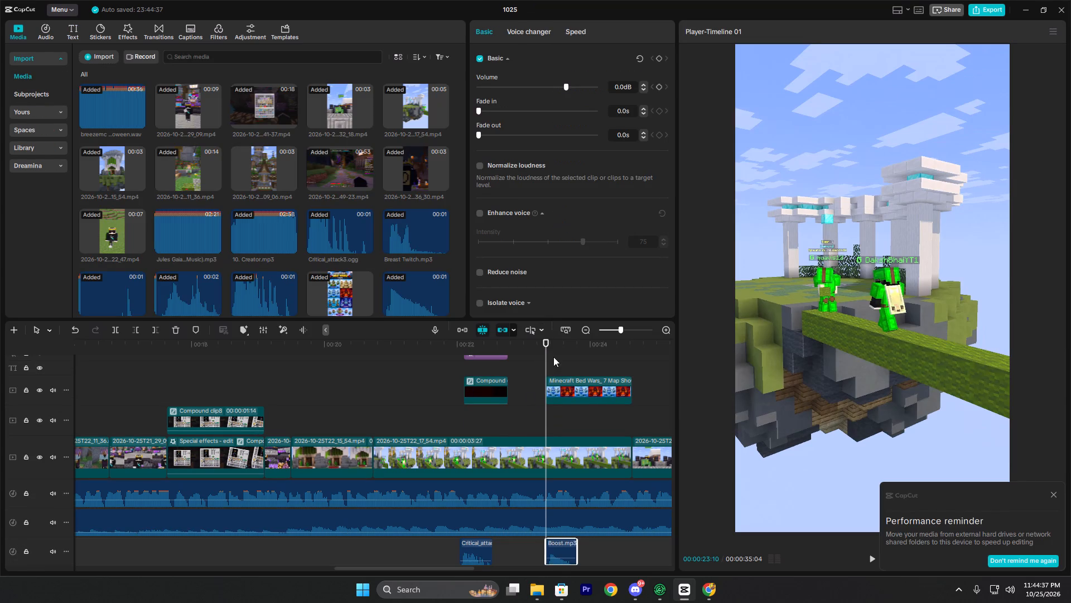
Replay and scrub the Bed Wars 7 Maps section from about 00:00:23:07 to check the Boost sound's timing and the cut after it.
{"action": "left_click", "coordinate": [548, 354]}
{"action": "key", "text": "space"}
{"action": "key", "text": "space"}
{"action": "left_click", "coordinate": [539, 354]}
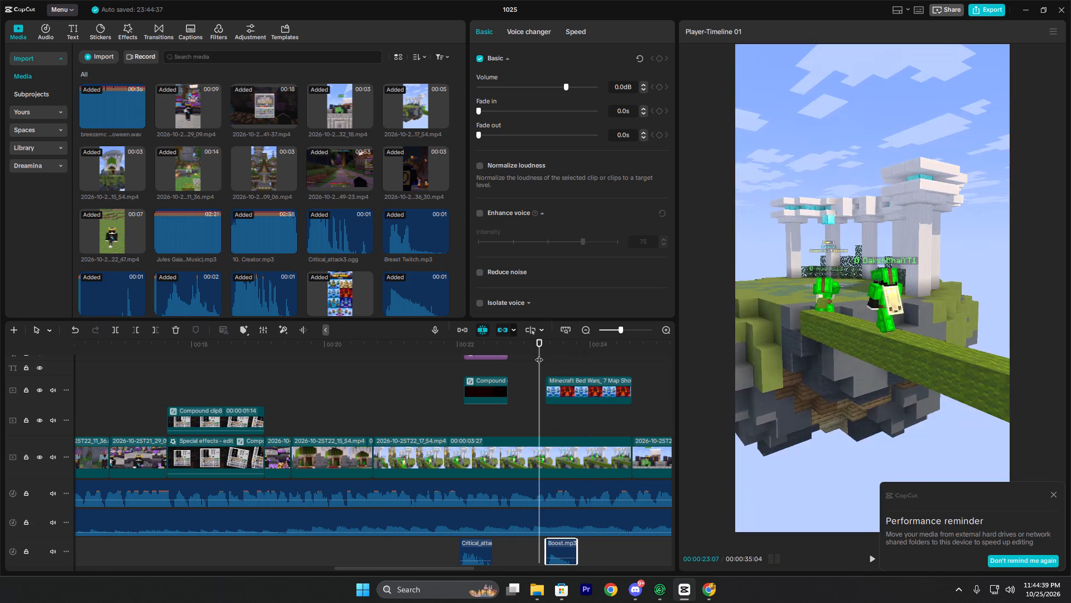
{"action": "key", "text": "space"}
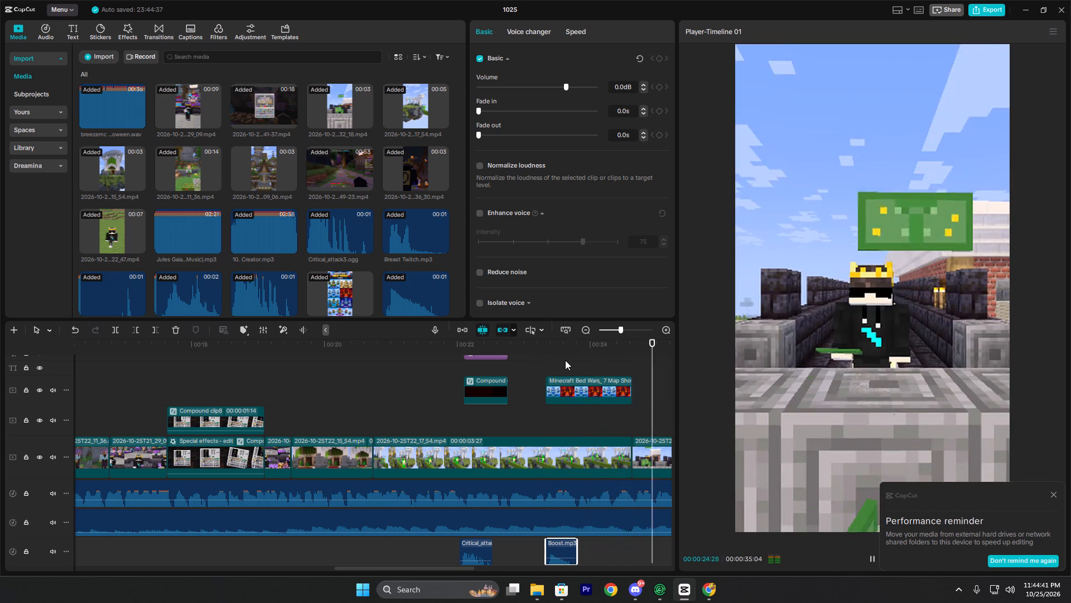
{"action": "key", "text": "space"}
{"action": "left_click", "coordinate": [620, 356]}
{"action": "key", "text": "space"}
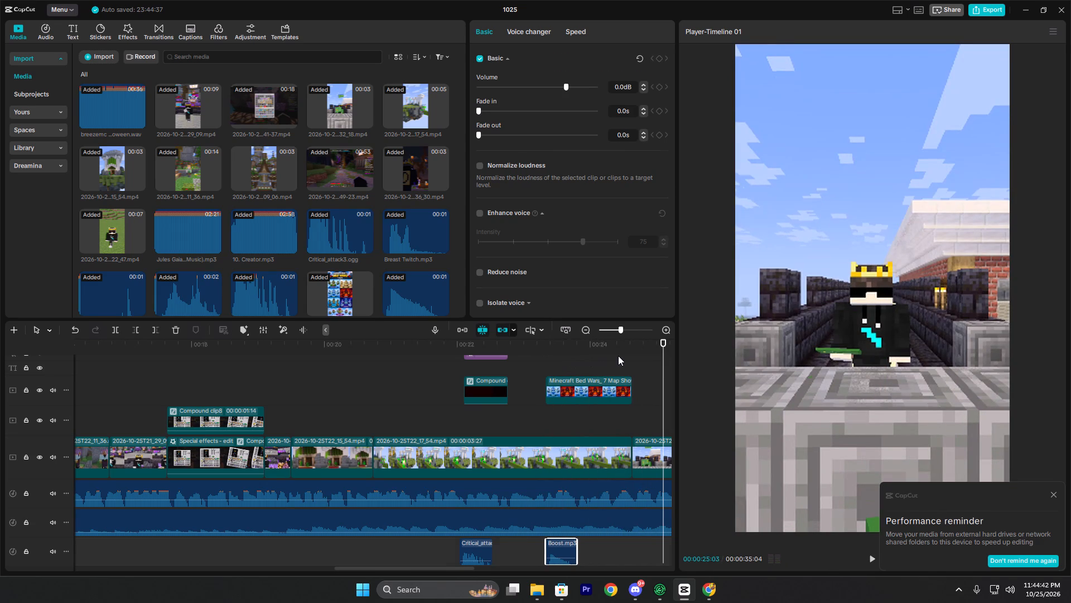
{"action": "key", "text": "space"}
{"action": "double_click", "coordinate": [620, 356]}
{"action": "left_click_drag", "start_coordinate": [586, 366], "coordinate": [581, 387]}
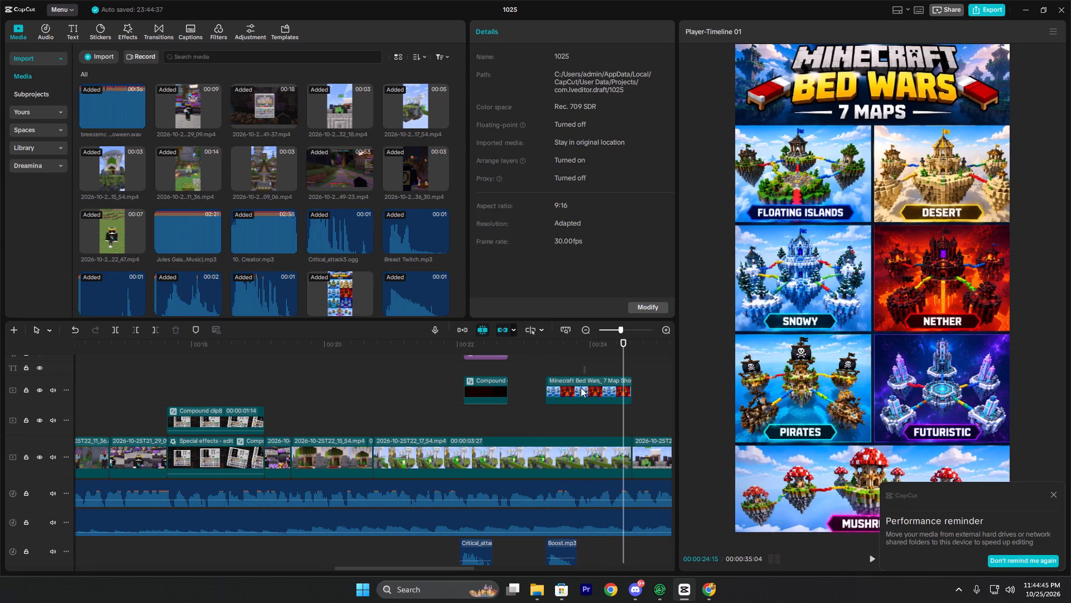
{"action": "left_click_drag", "start_coordinate": [581, 387], "coordinate": [578, 372]}
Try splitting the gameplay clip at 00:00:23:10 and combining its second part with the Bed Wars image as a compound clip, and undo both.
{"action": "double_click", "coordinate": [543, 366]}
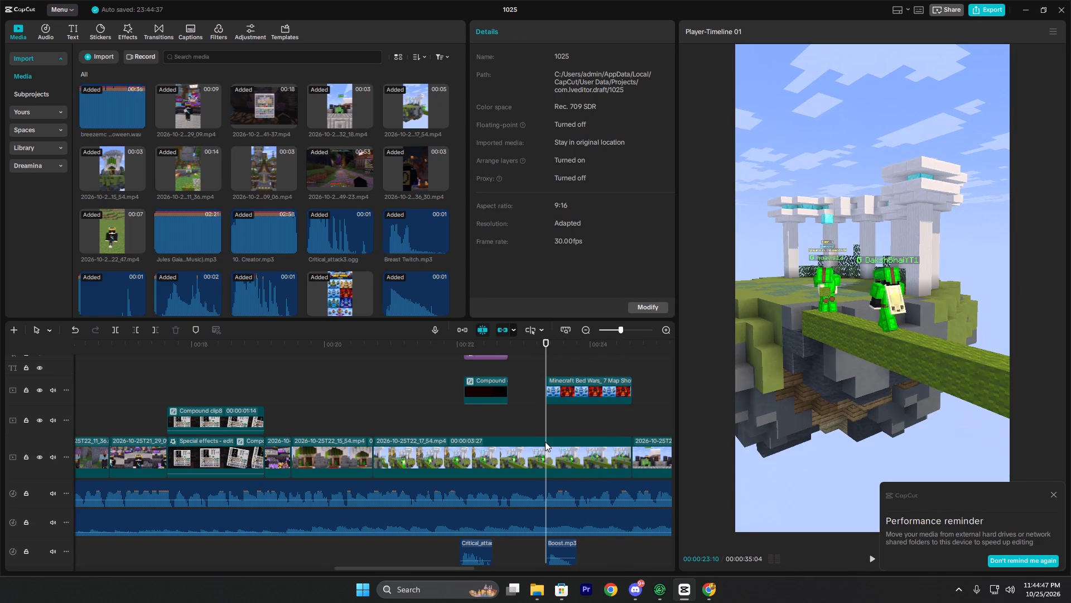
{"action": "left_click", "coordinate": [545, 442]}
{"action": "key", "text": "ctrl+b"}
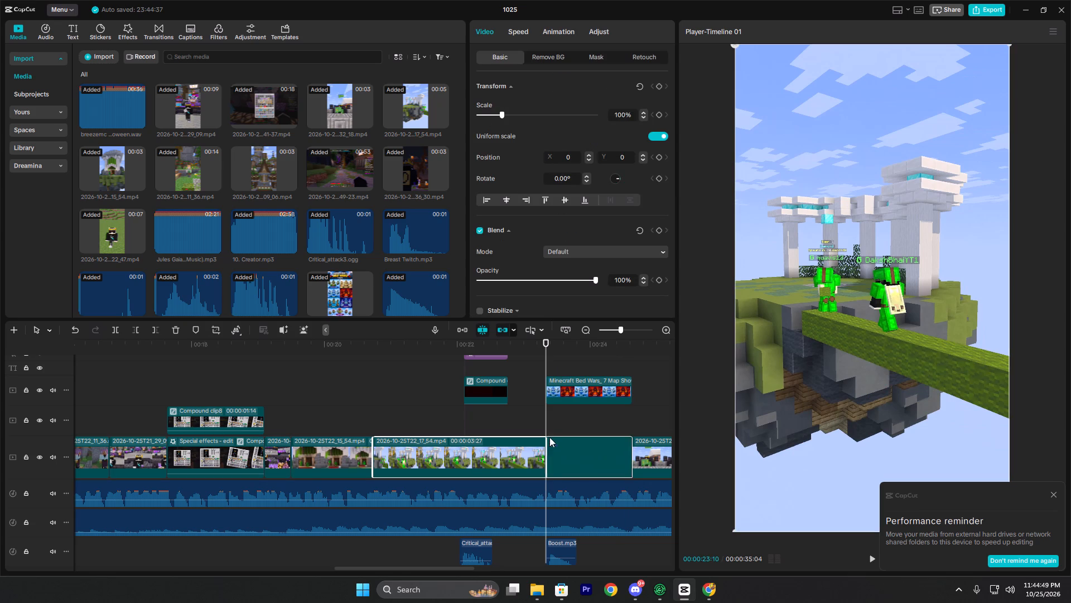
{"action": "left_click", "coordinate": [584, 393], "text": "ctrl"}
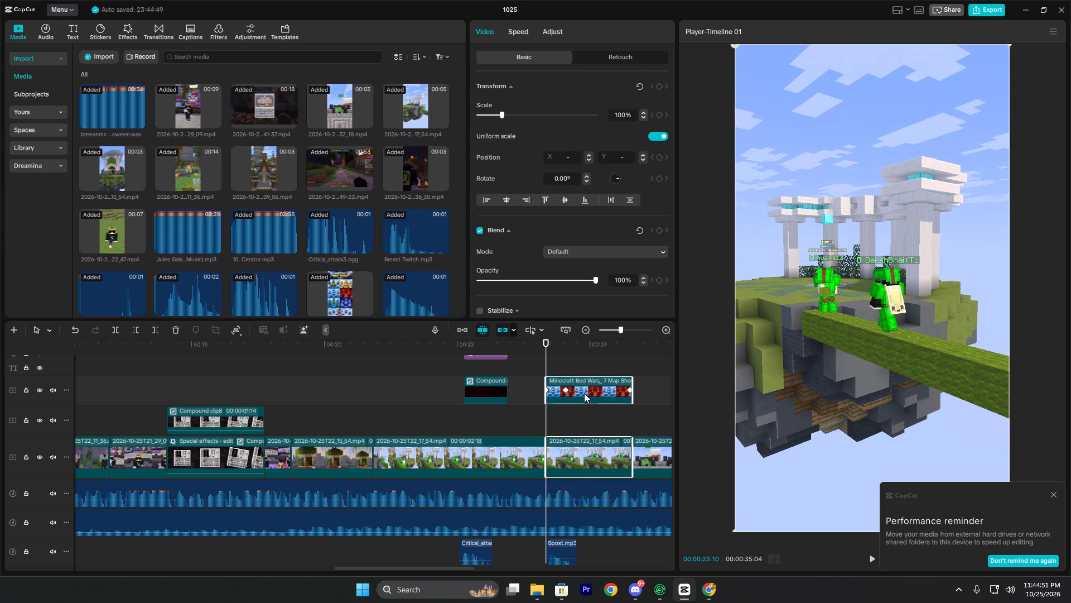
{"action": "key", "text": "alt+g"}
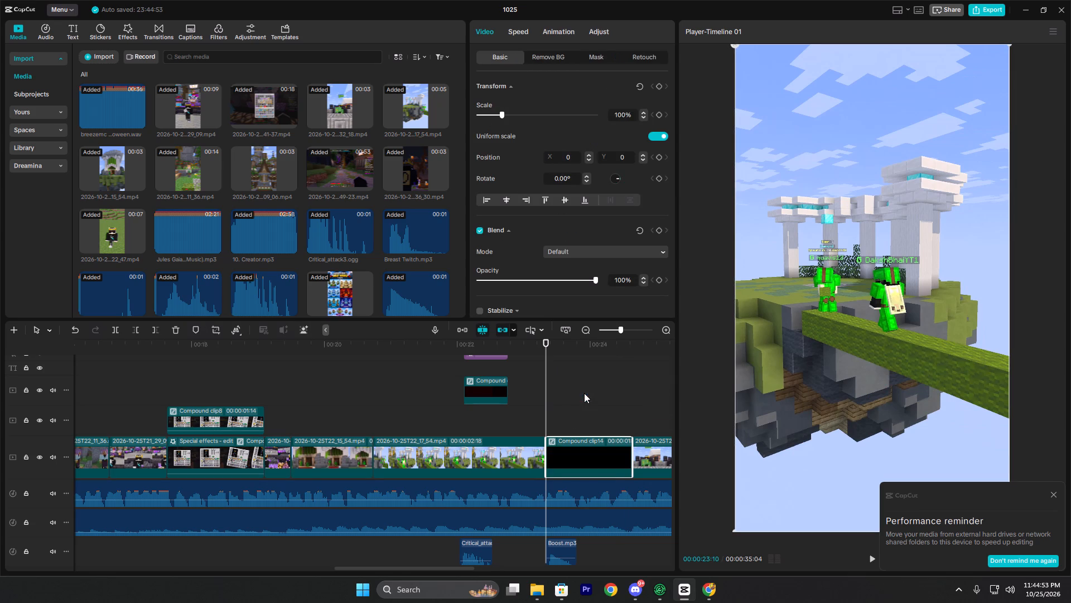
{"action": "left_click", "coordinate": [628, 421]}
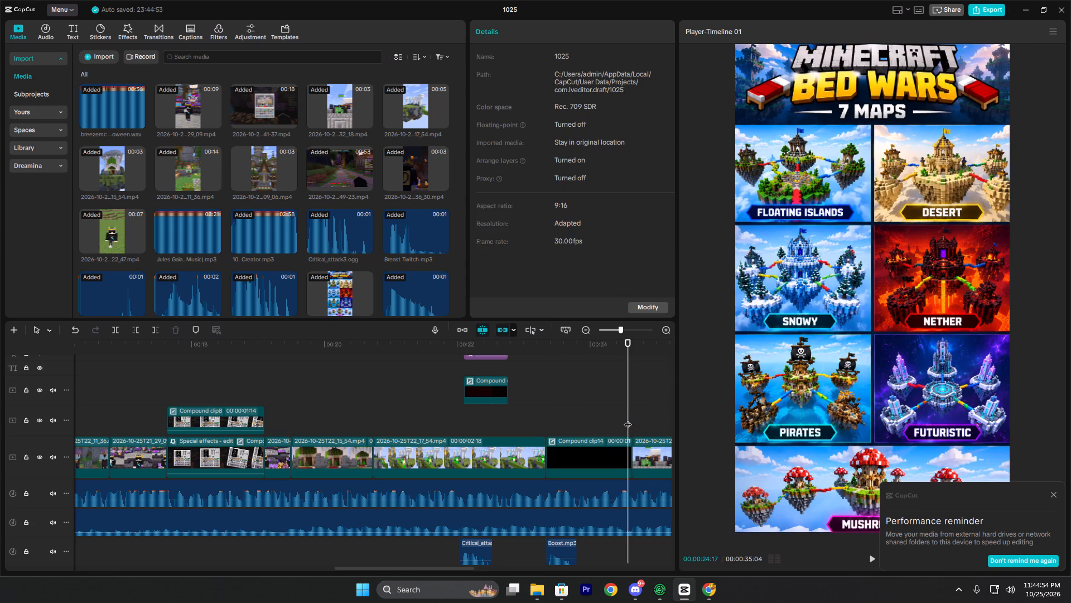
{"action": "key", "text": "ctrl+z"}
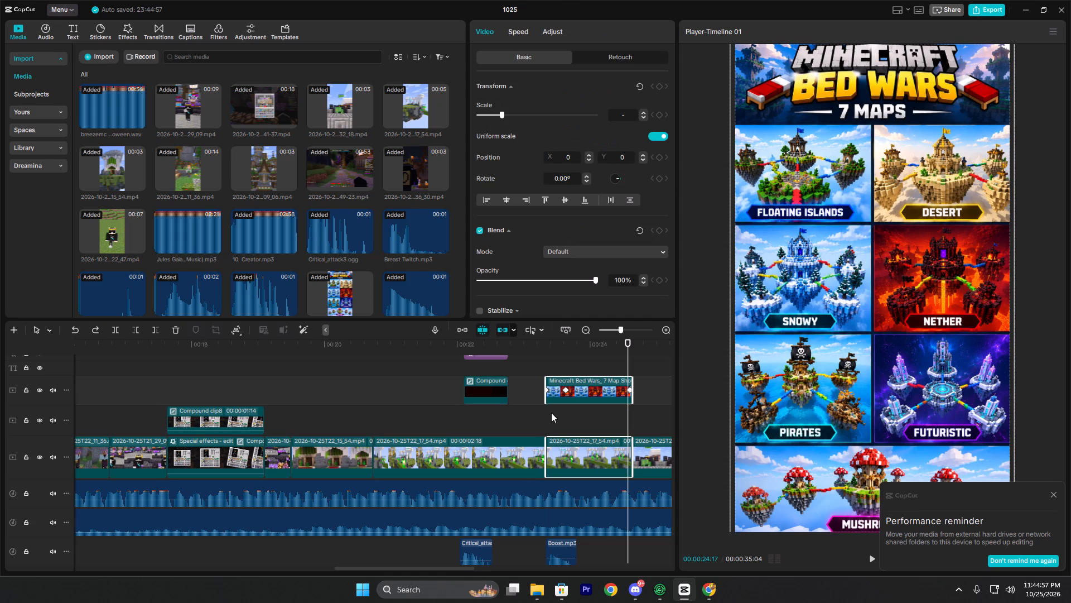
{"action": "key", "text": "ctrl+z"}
Combine the Camera Shake effect, the small compound clip, the Bed Wars image and the gameplay clip below into one compound clip and play it.
{"action": "left_click", "coordinate": [484, 395], "text": "ctrl"}
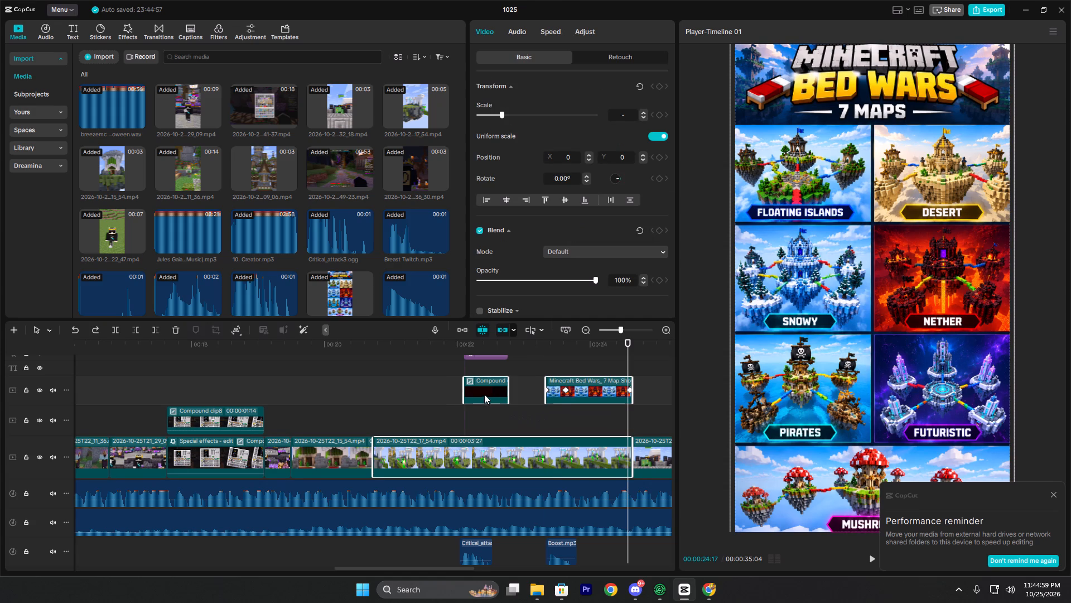
{"action": "scroll", "coordinate": [487, 394], "scroll_direction": "up", "scroll_amount": 1, "text": "ctrl"}
{"action": "scroll", "coordinate": [487, 395], "scroll_direction": "up", "scroll_amount": 2}
{"action": "left_click", "coordinate": [481, 364]}
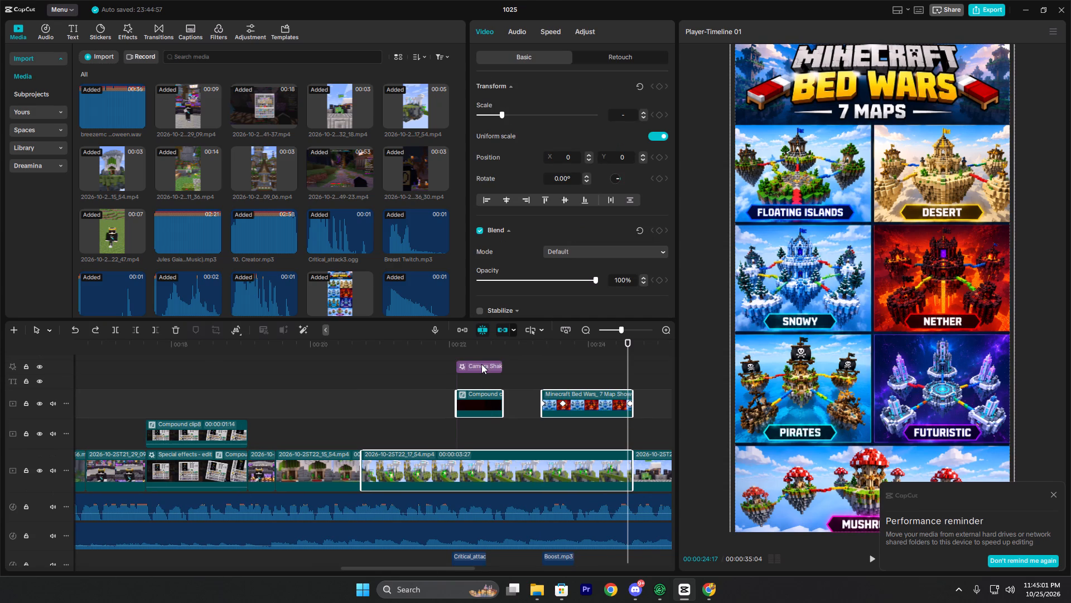
{"action": "left_click", "coordinate": [485, 381], "text": "ctrl"}
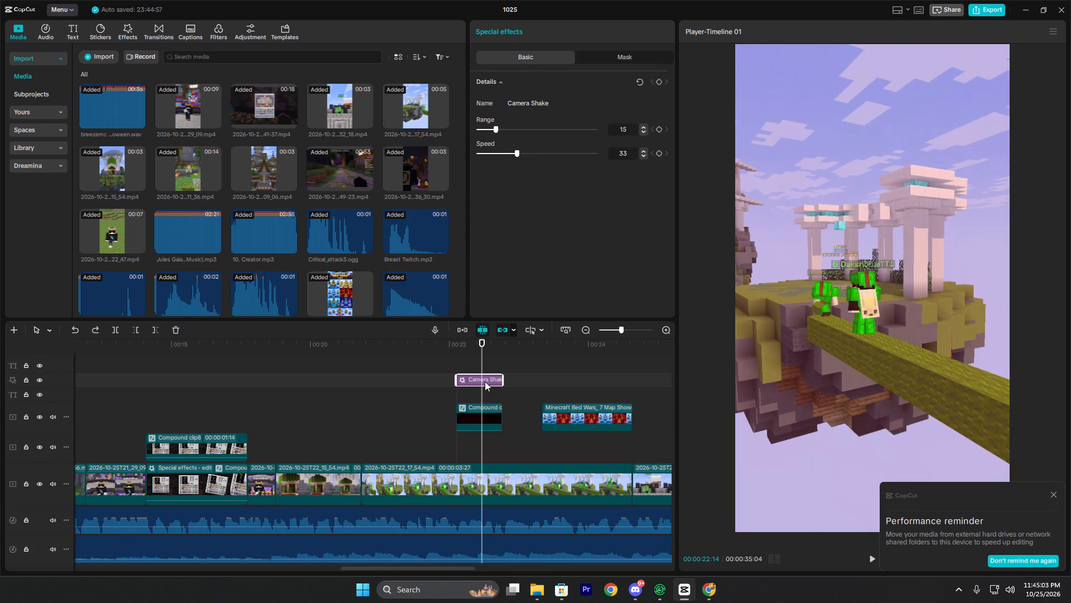
{"action": "left_click", "coordinate": [485, 406], "text": "ctrl"}
{"action": "left_click", "coordinate": [569, 414], "text": "ctrl"}
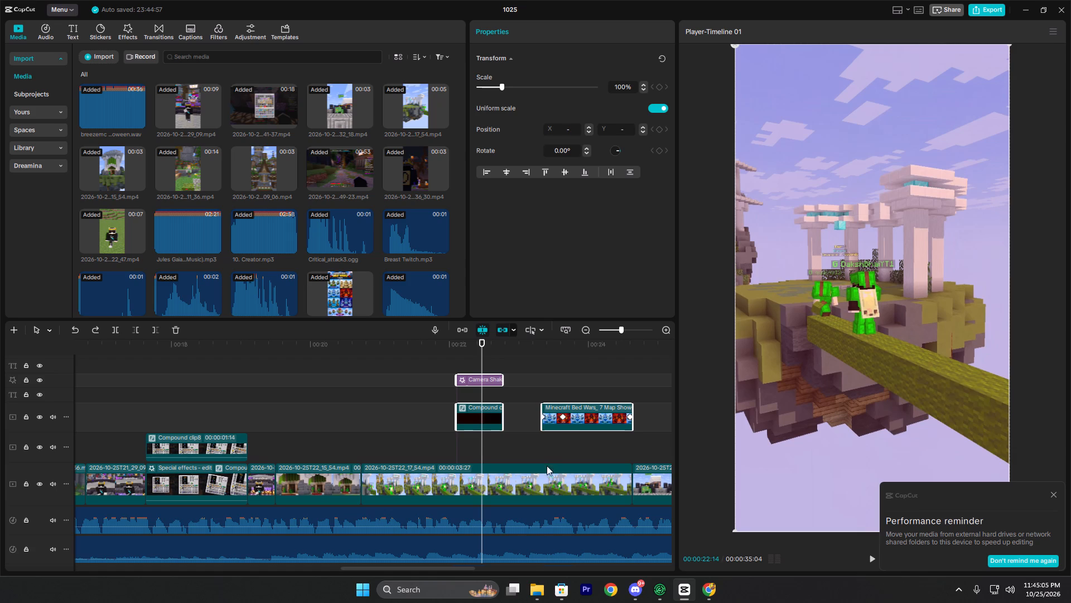
{"action": "left_click", "coordinate": [534, 487], "text": "ctrl"}
{"action": "key", "text": "alt+g"}
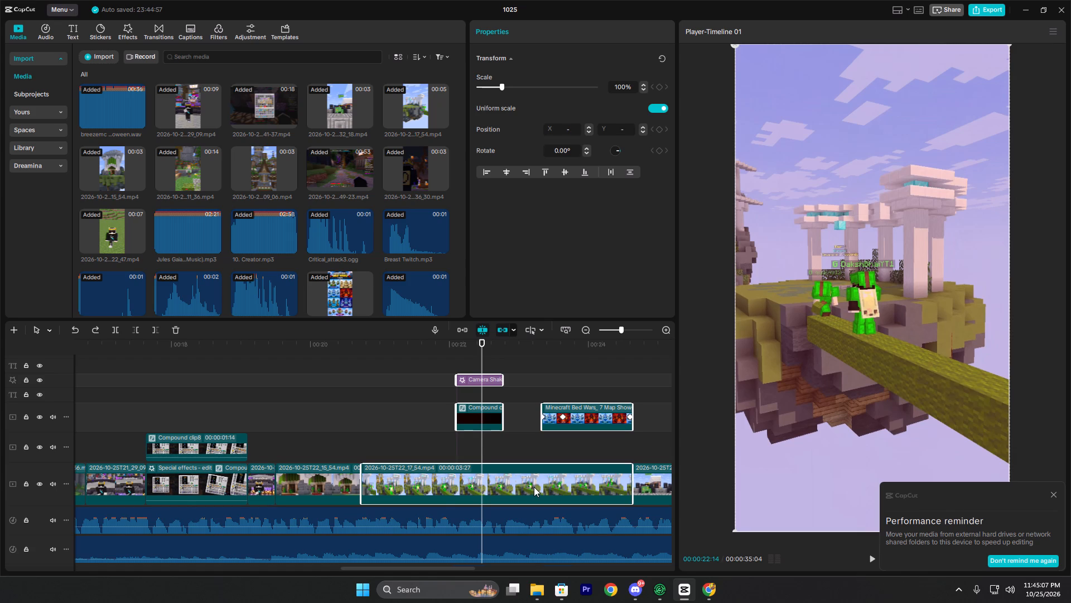
{"action": "left_click", "coordinate": [459, 412]}
{"action": "key", "text": "space"}
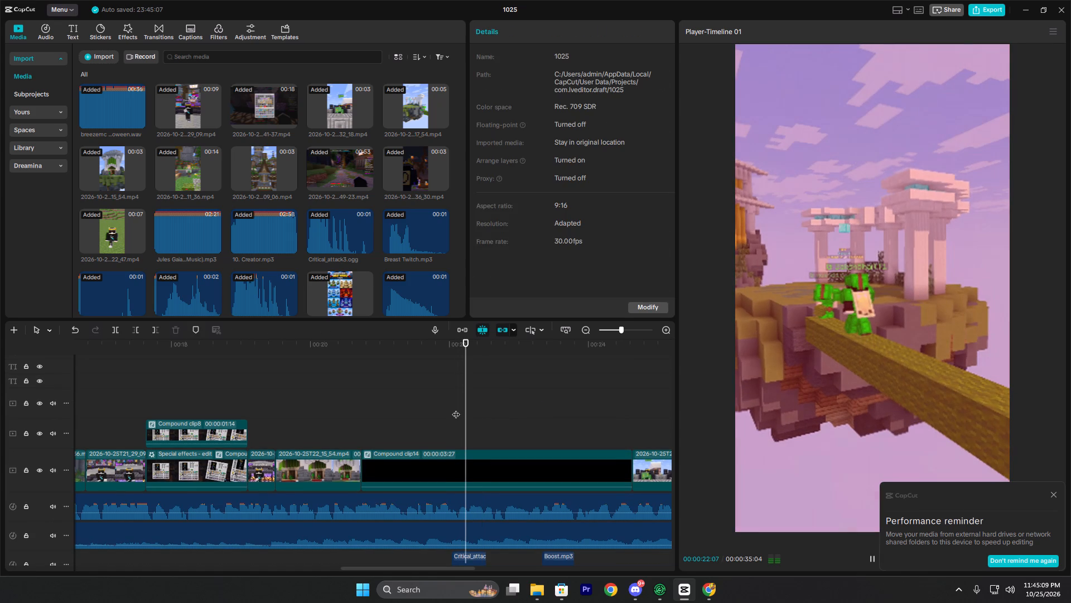
{"action": "key", "text": "space"}
{"action": "left_click", "coordinate": [452, 404]}
{"action": "key", "text": "space"}
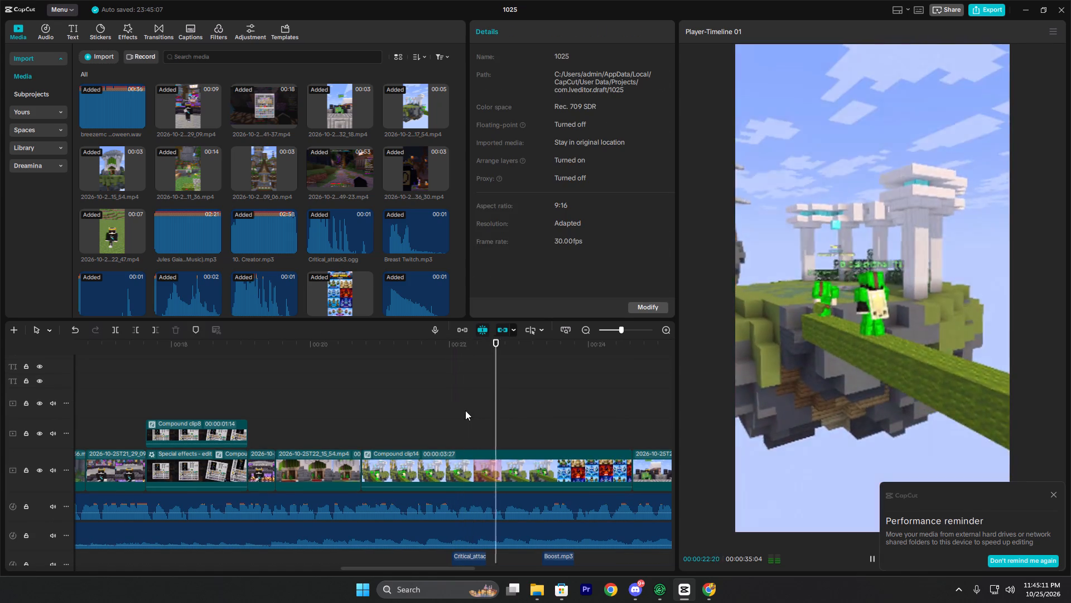
{"action": "key", "text": "space"}
Find flame transitions, add Light Flare between the Bed Wars compound clip and the following clip, accepting duplicate frames, and play it back.
{"action": "left_click", "coordinate": [154, 32]}
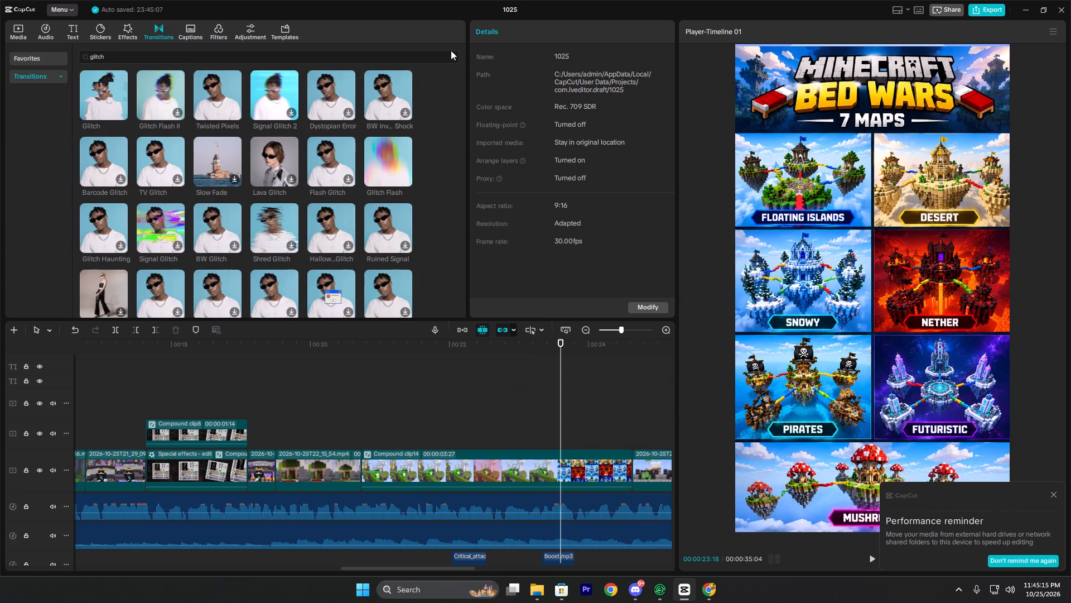
{"action": "left_click", "coordinate": [452, 56]}
{"action": "left_click", "coordinate": [345, 55]}
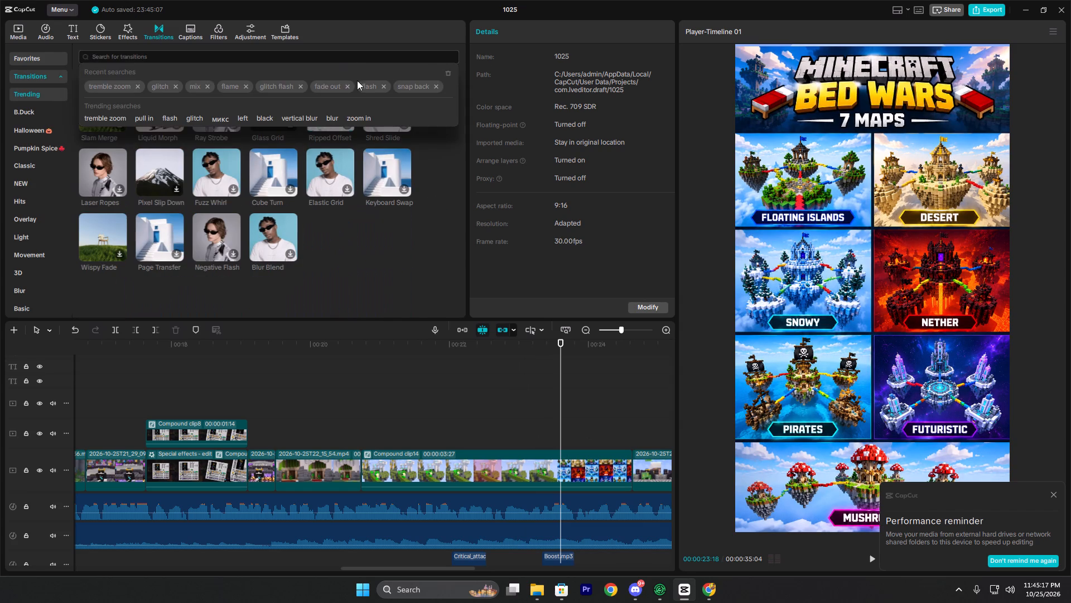
{"action": "left_click", "coordinate": [229, 85]}
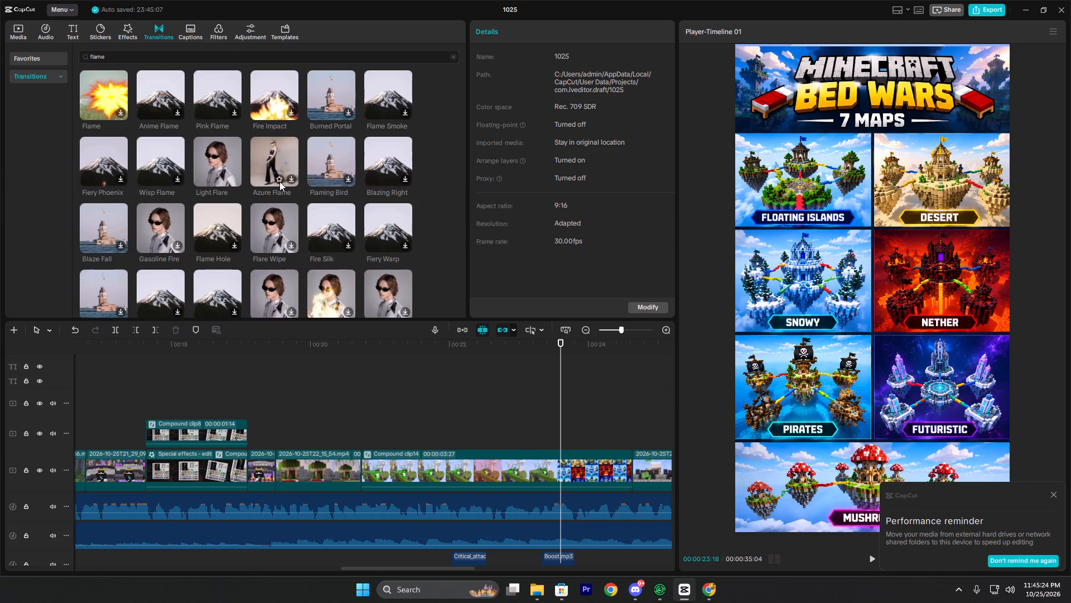
{"action": "left_click", "coordinate": [221, 171]}
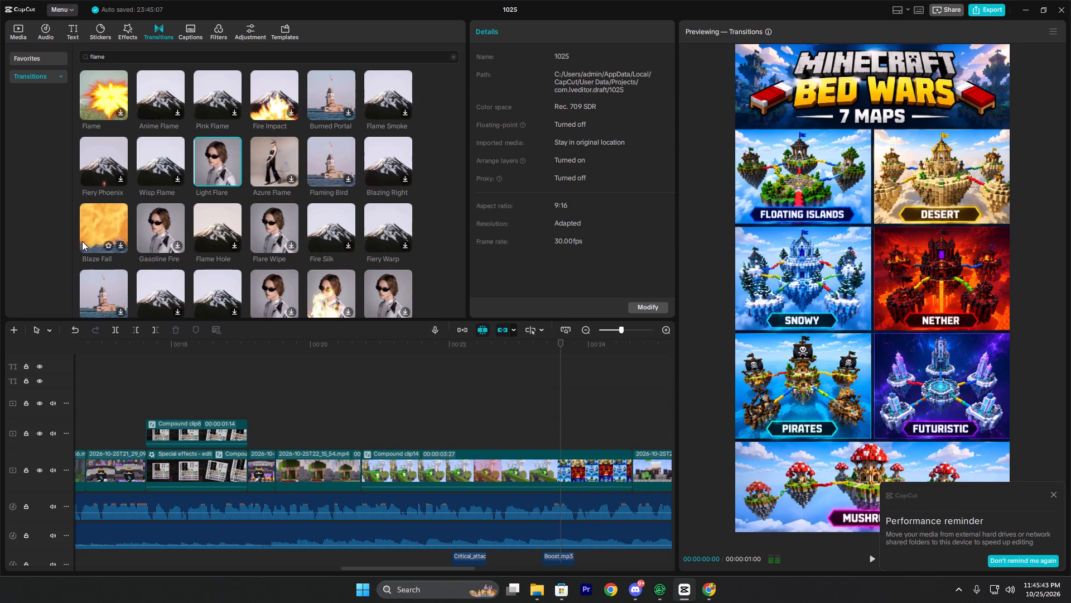
{"action": "left_click", "coordinate": [234, 181]}
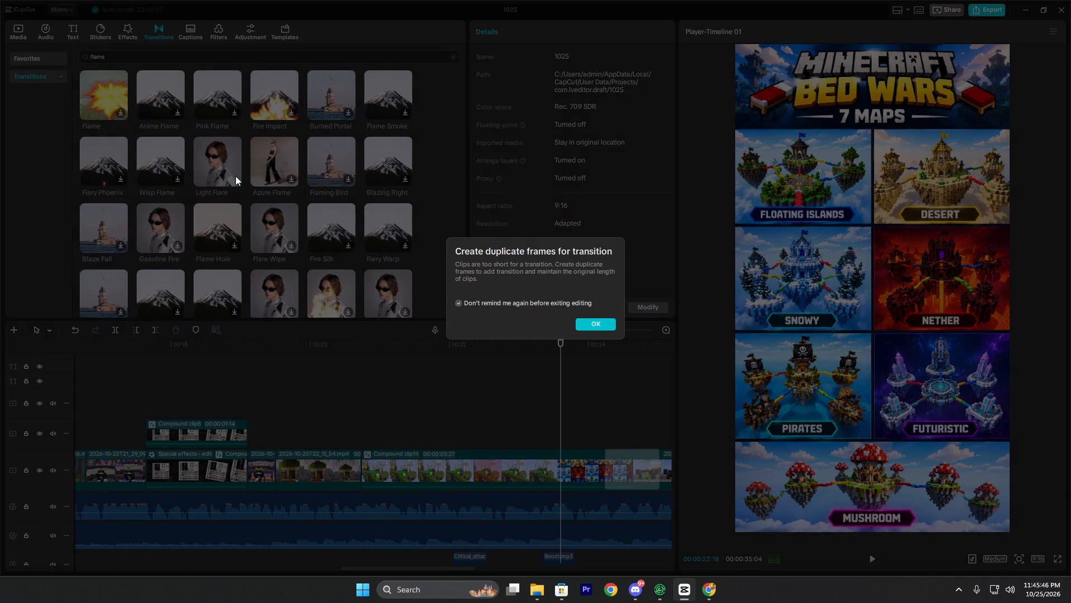
{"action": "left_click", "coordinate": [589, 326]}
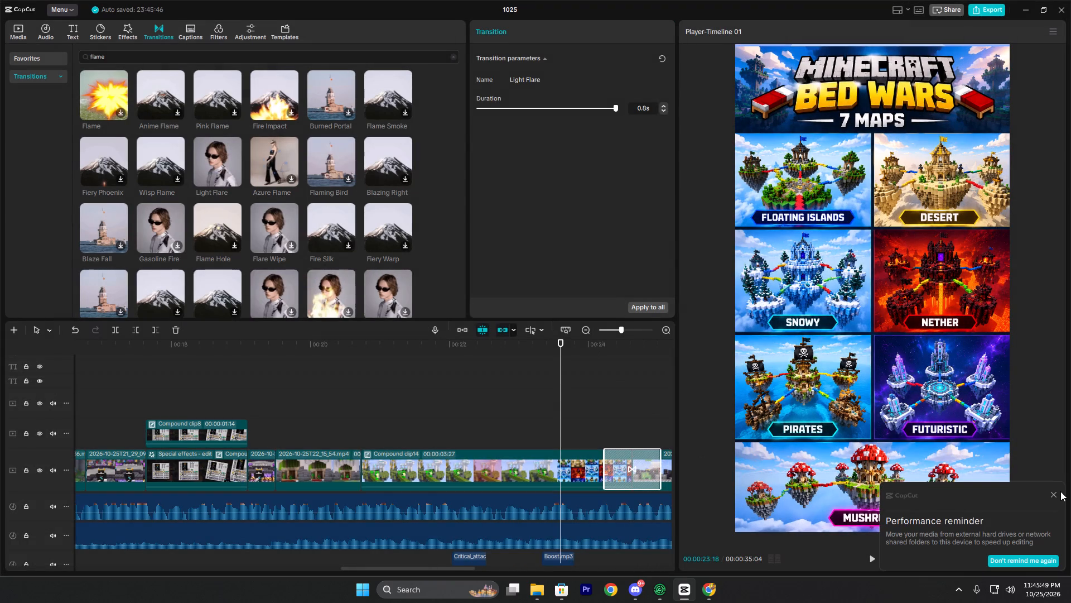
{"action": "double_click", "coordinate": [1058, 491]}
{"action": "left_click", "coordinate": [1055, 492]}
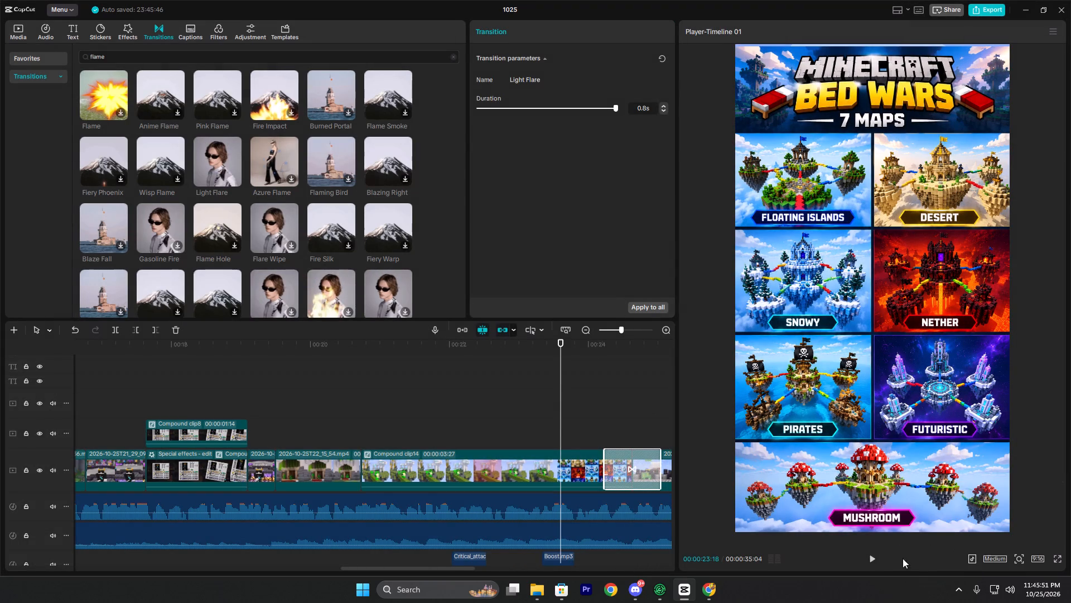
{"action": "left_click", "coordinate": [875, 558]}
{"action": "left_click", "coordinate": [875, 558]}
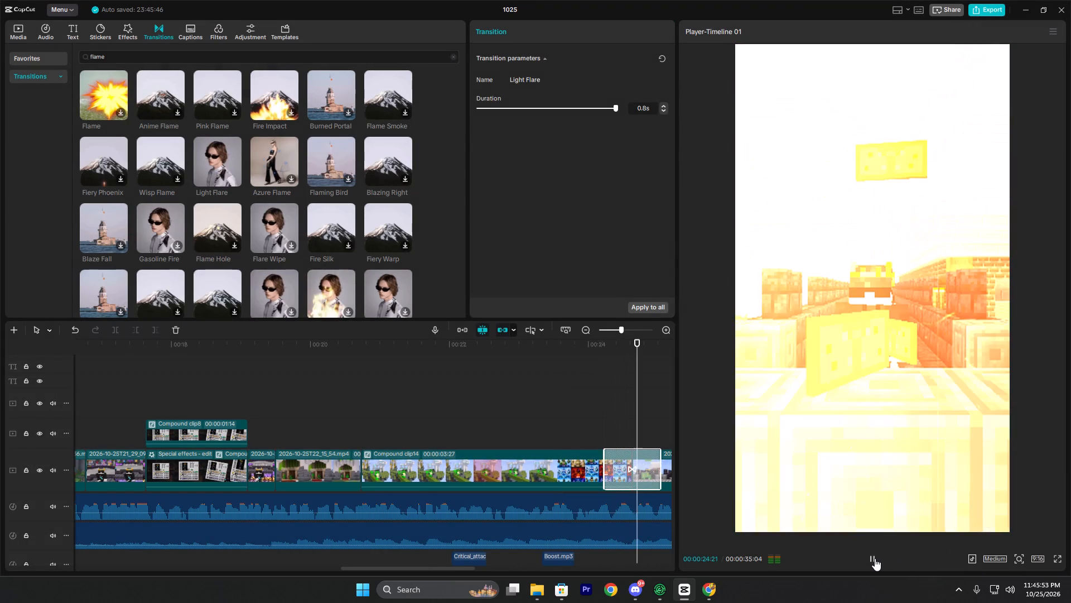
{"action": "double_click", "coordinate": [635, 429]}
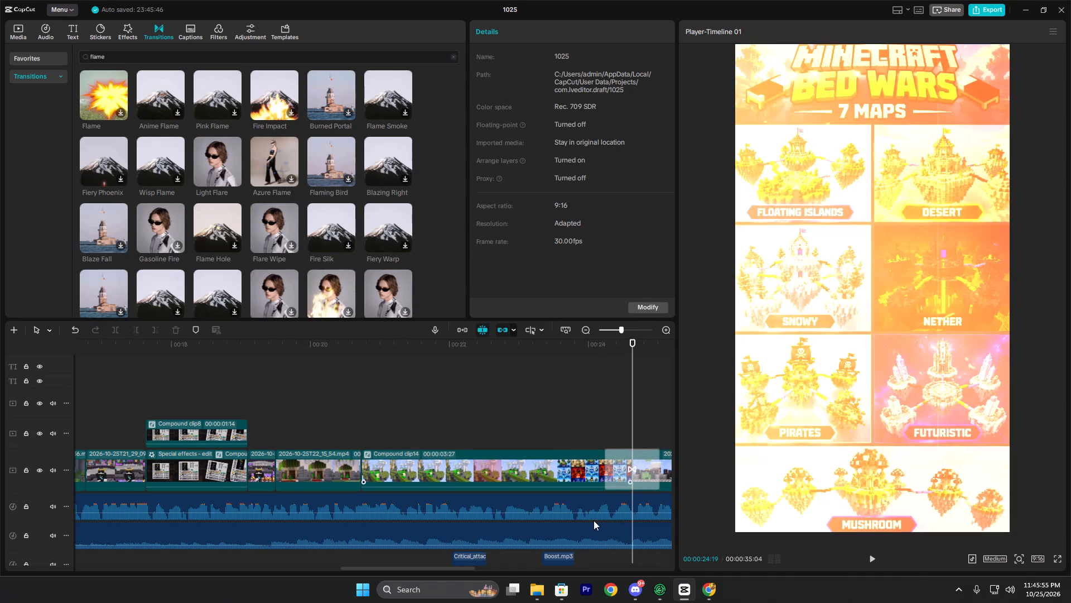
Search the music library for "page turn sound" and audition the first three results, Magazine's Shiny Page Turn Sound 3 among them.
{"action": "left_click", "coordinate": [51, 32]}
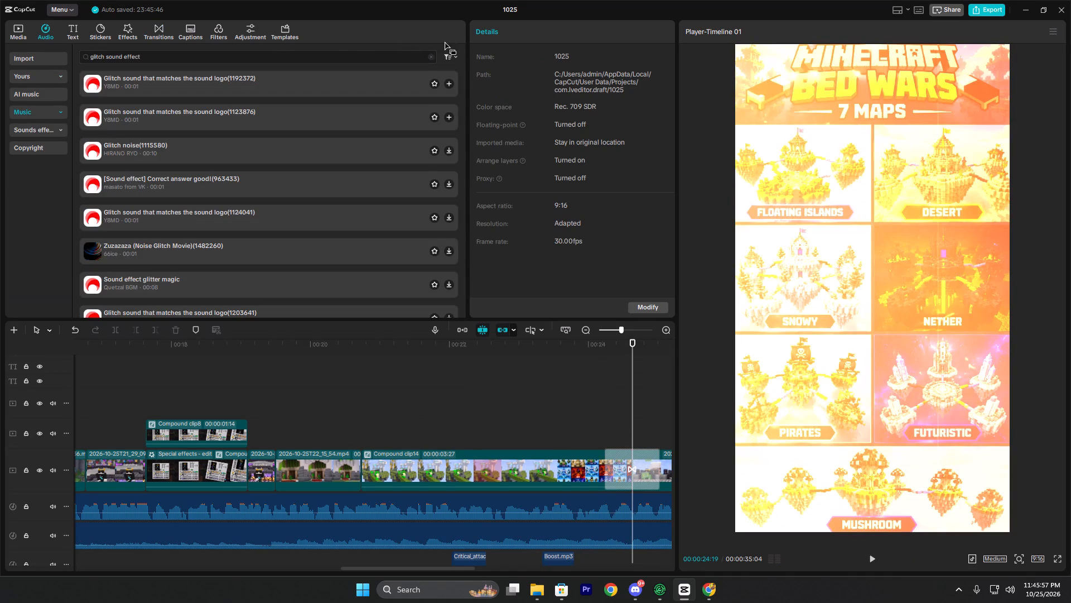
{"action": "left_click", "coordinate": [435, 54]}
{"action": "left_click", "coordinate": [431, 56]}
{"action": "left_click", "coordinate": [333, 64]}
{"action": "left_click", "coordinate": [331, 56]}
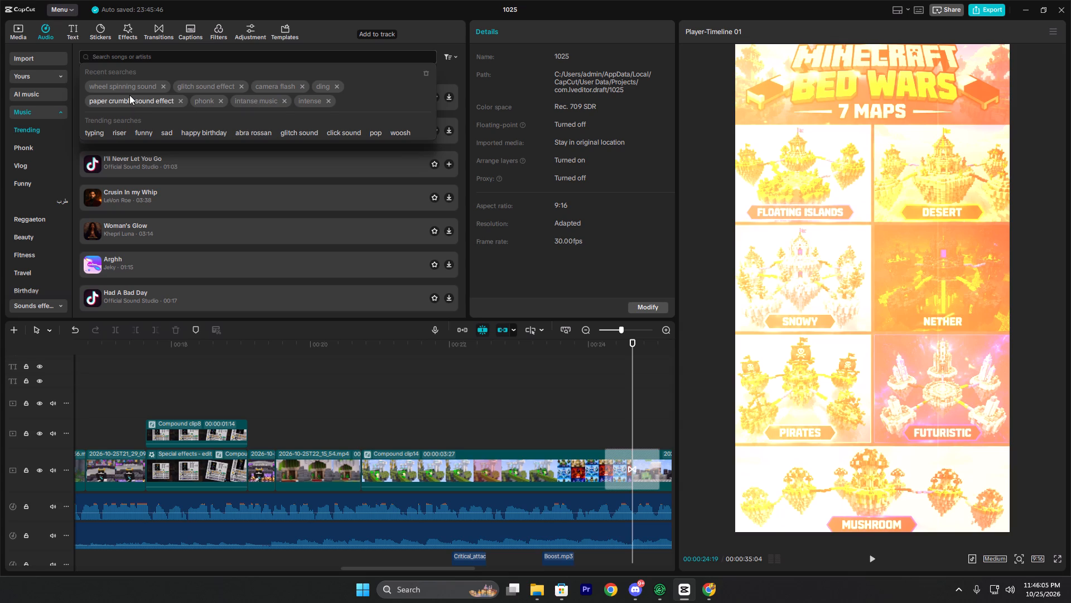
{"action": "type", "text": "page turn"}
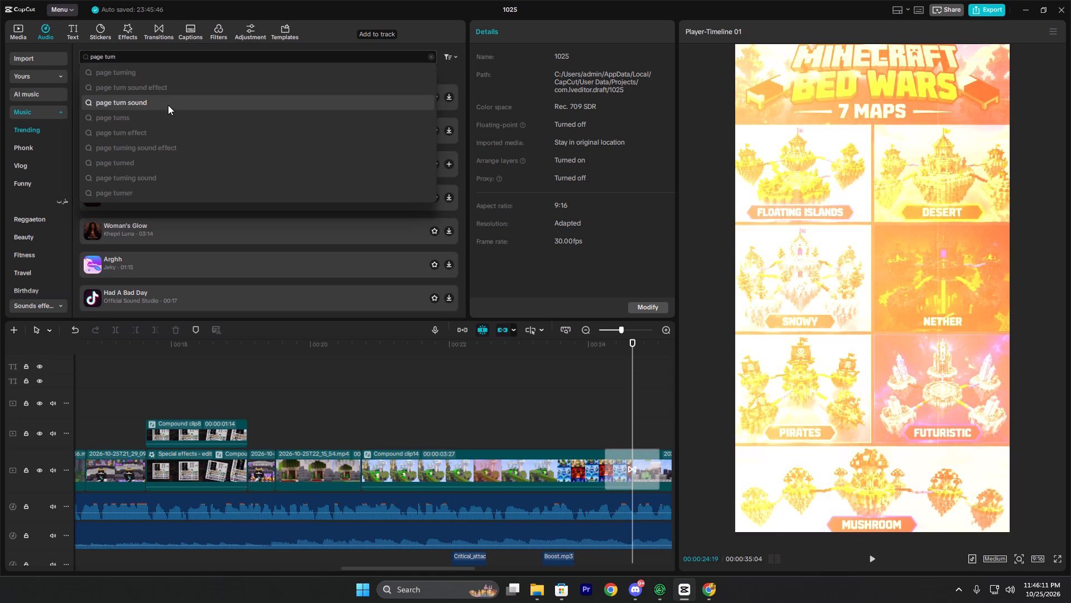
{"action": "left_click", "coordinate": [168, 105]}
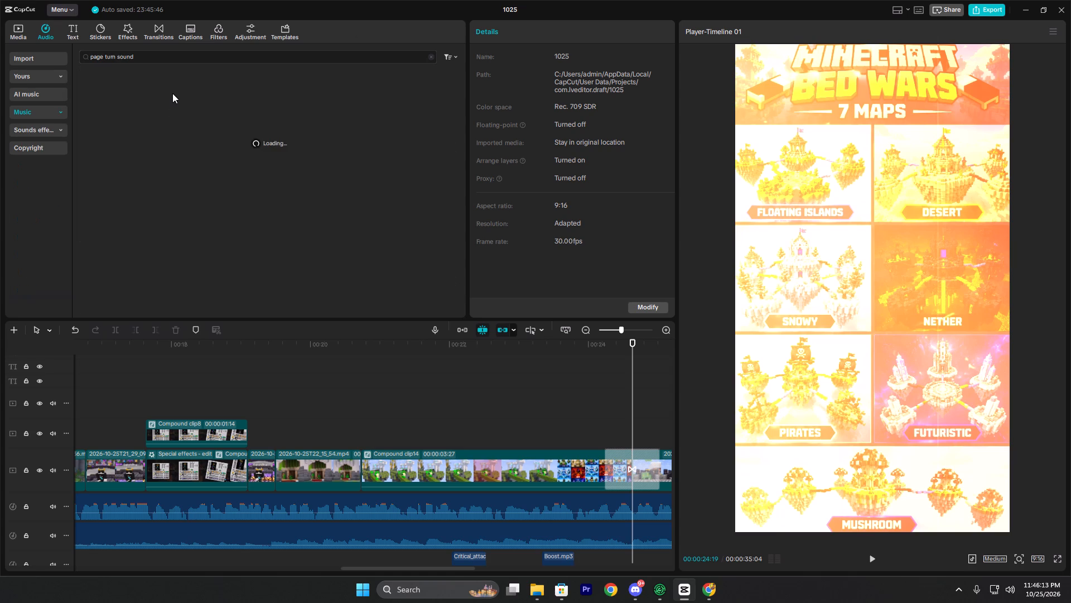
{"action": "left_click", "coordinate": [175, 75]}
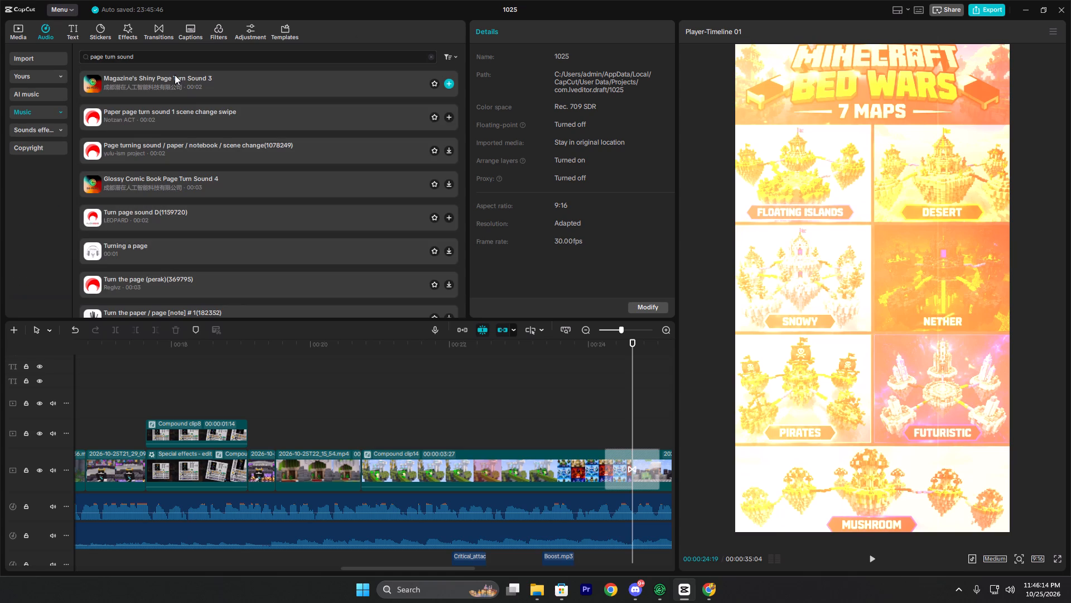
{"action": "left_click", "coordinate": [178, 116]}
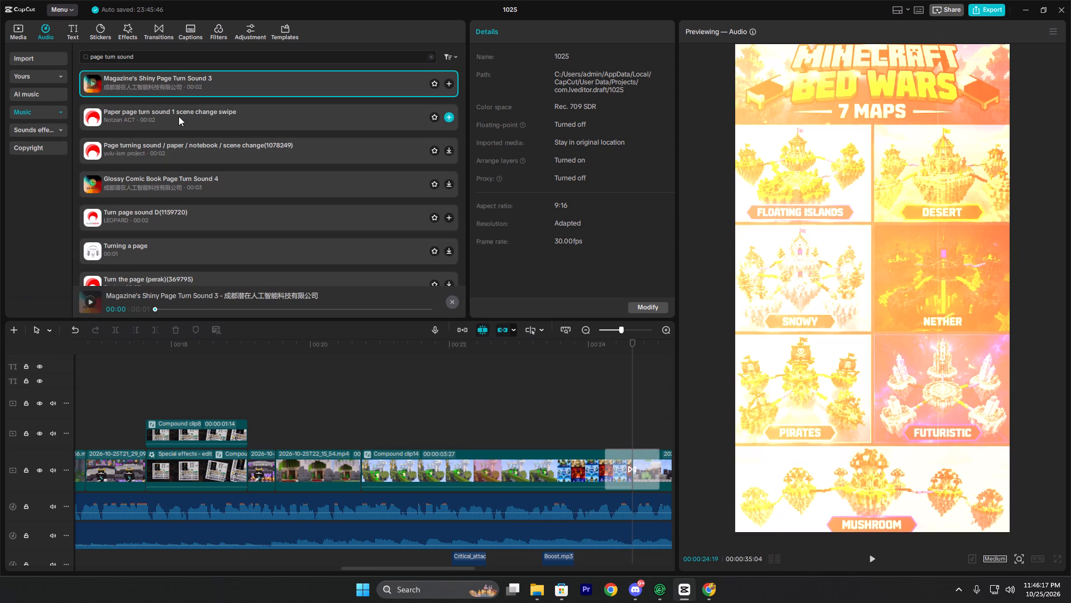
{"action": "left_click", "coordinate": [192, 145]}
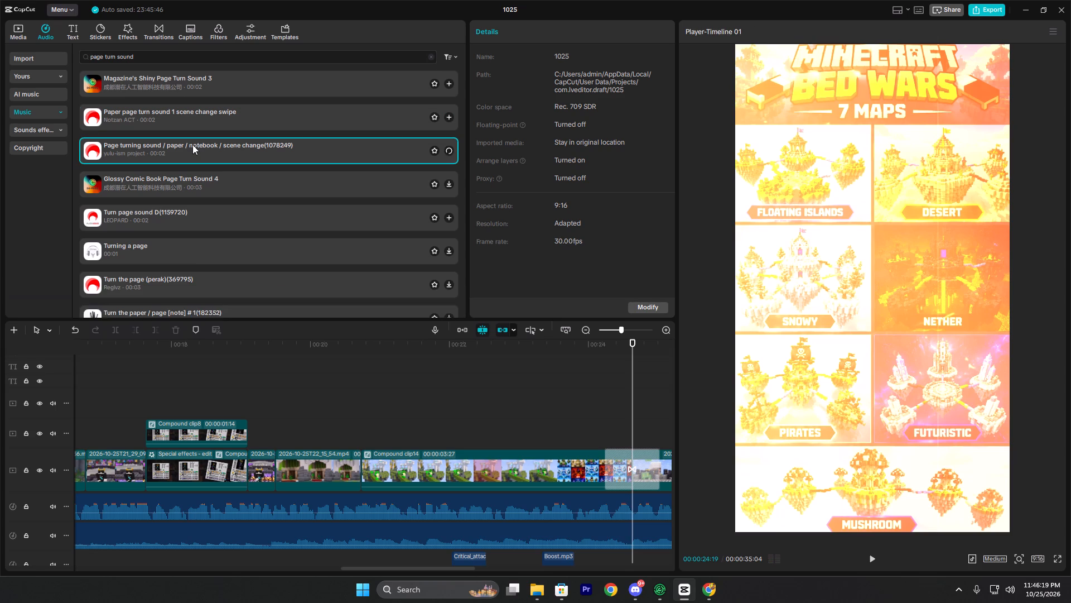
{"action": "left_click", "coordinate": [189, 73]}
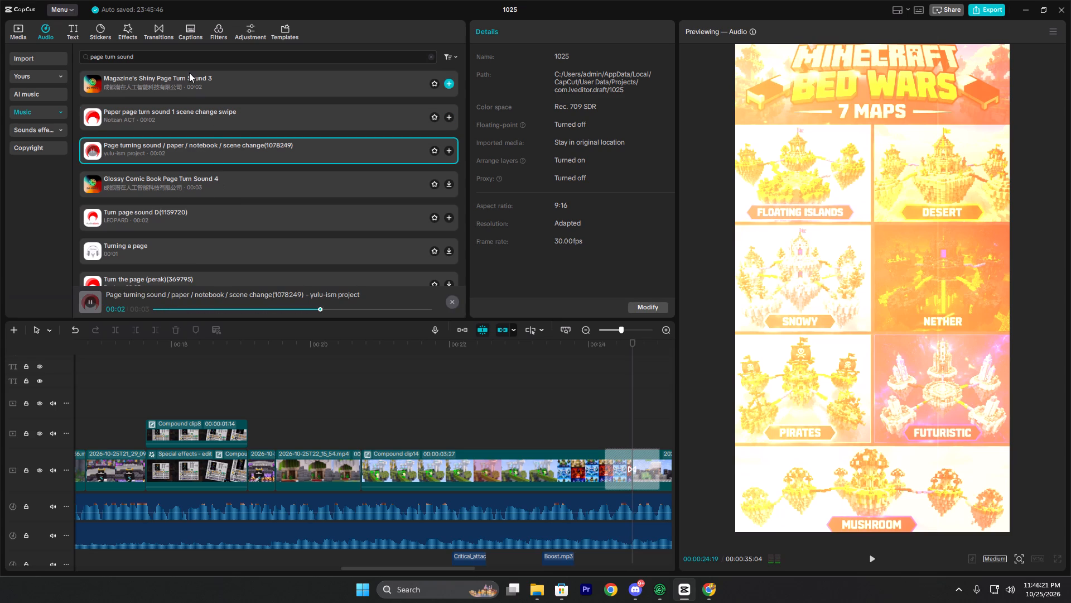
Add Magazine's Shiny Page Turn Sound 3 and shift it about half a second earlier so it spans the Light Flare transition.
{"action": "left_click", "coordinate": [451, 84]}
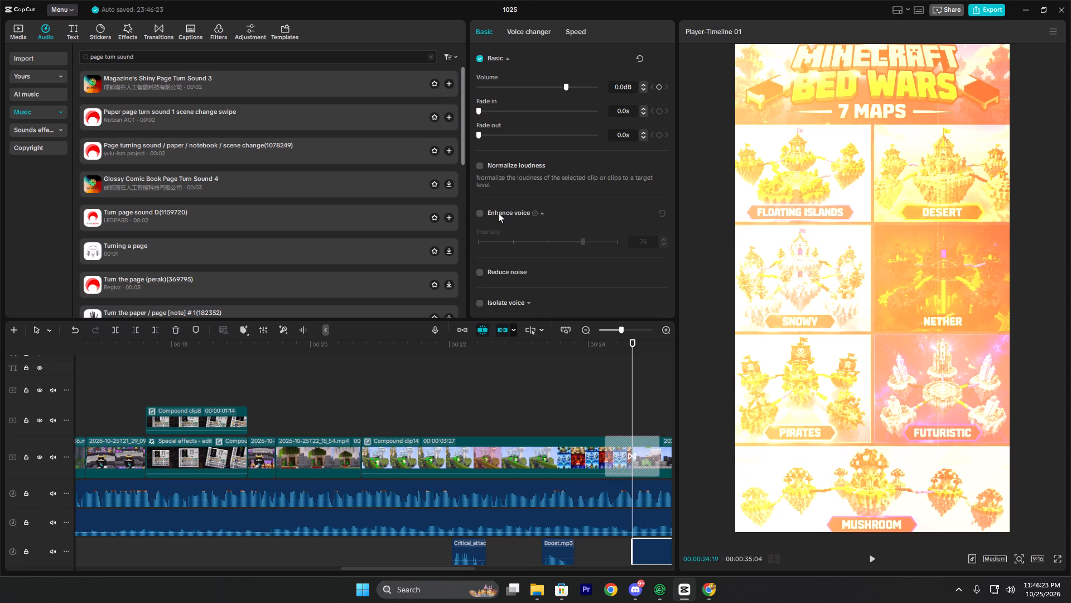
{"action": "left_click_drag", "start_coordinate": [657, 548], "coordinate": [623, 547]}
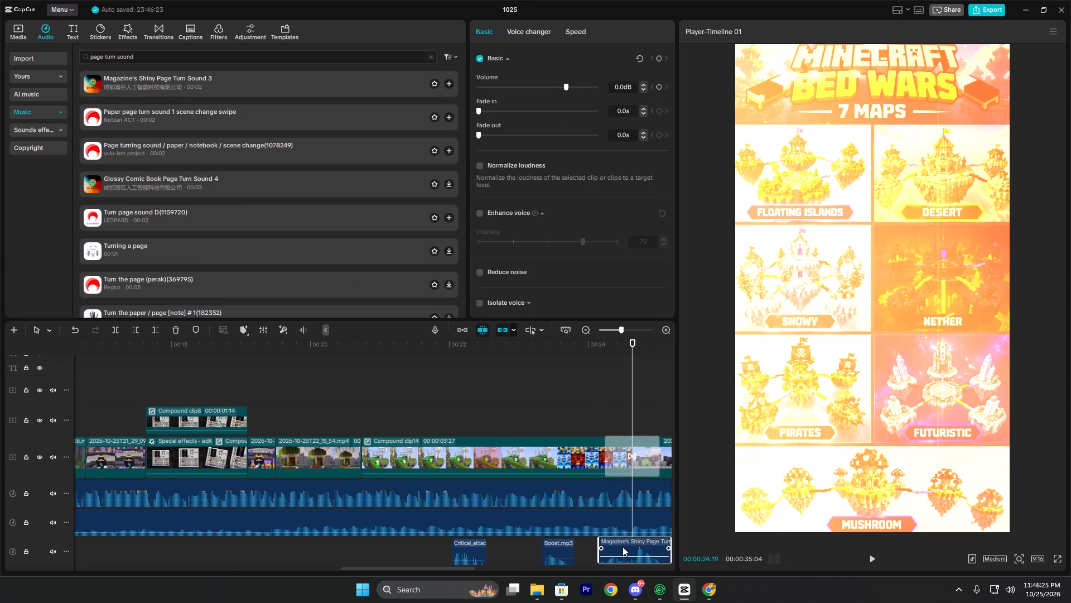
{"action": "left_click_drag", "start_coordinate": [623, 547], "coordinate": [621, 546]}
Play the timeline from just before the Light Flare transition into the Skyblock section to check the page turn sound.
{"action": "left_click", "coordinate": [610, 413]}
{"action": "left_click", "coordinate": [603, 415]}
{"action": "left_click", "coordinate": [599, 415]}
{"action": "key", "text": "space"}
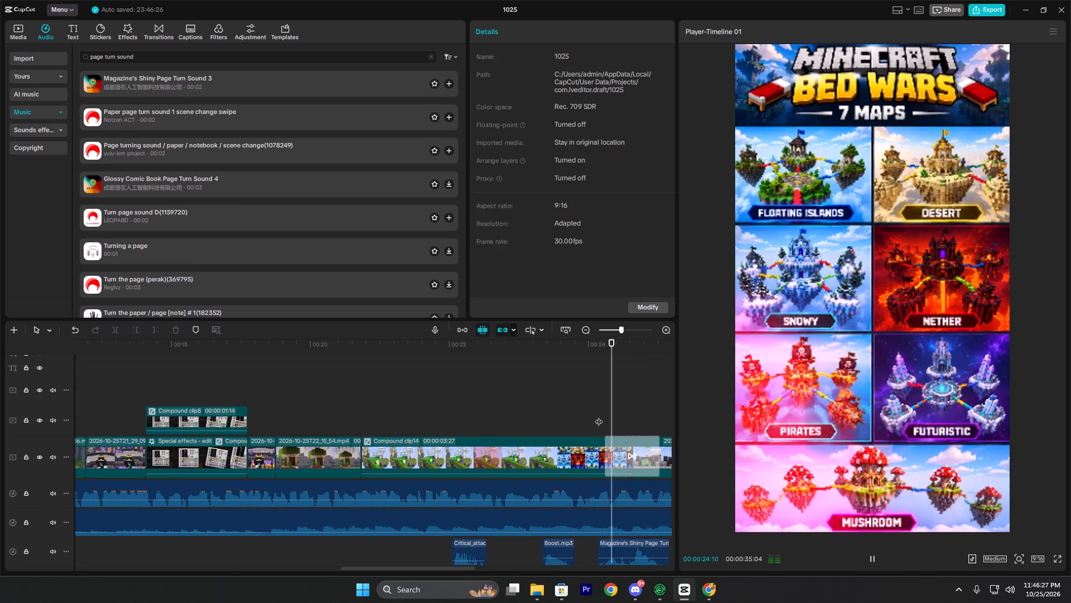
{"action": "key", "text": "space"}
{"action": "key", "text": "space"}
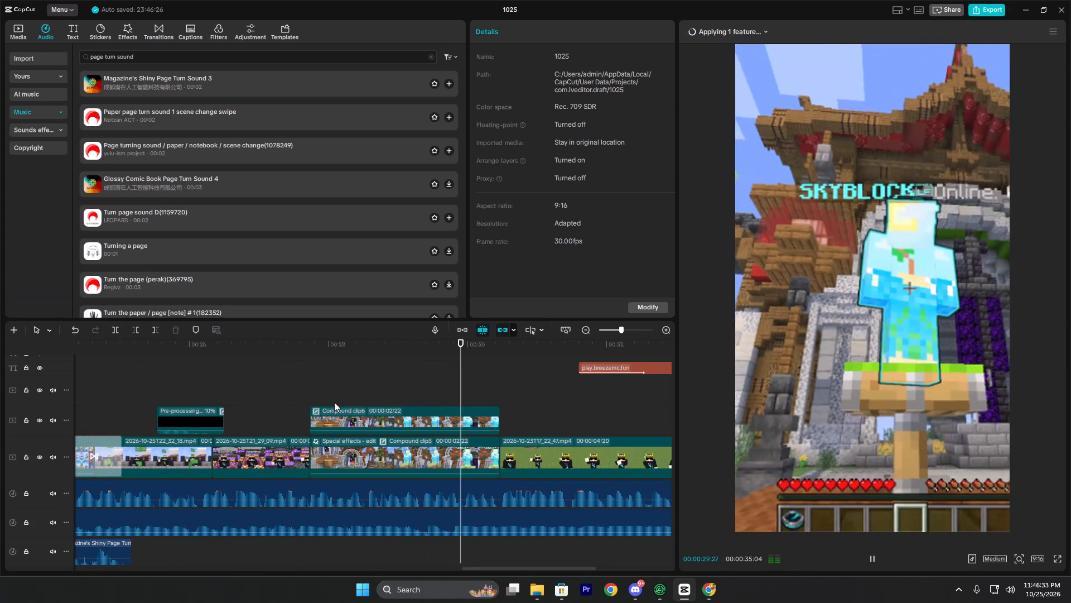
{"action": "key", "text": "space"}
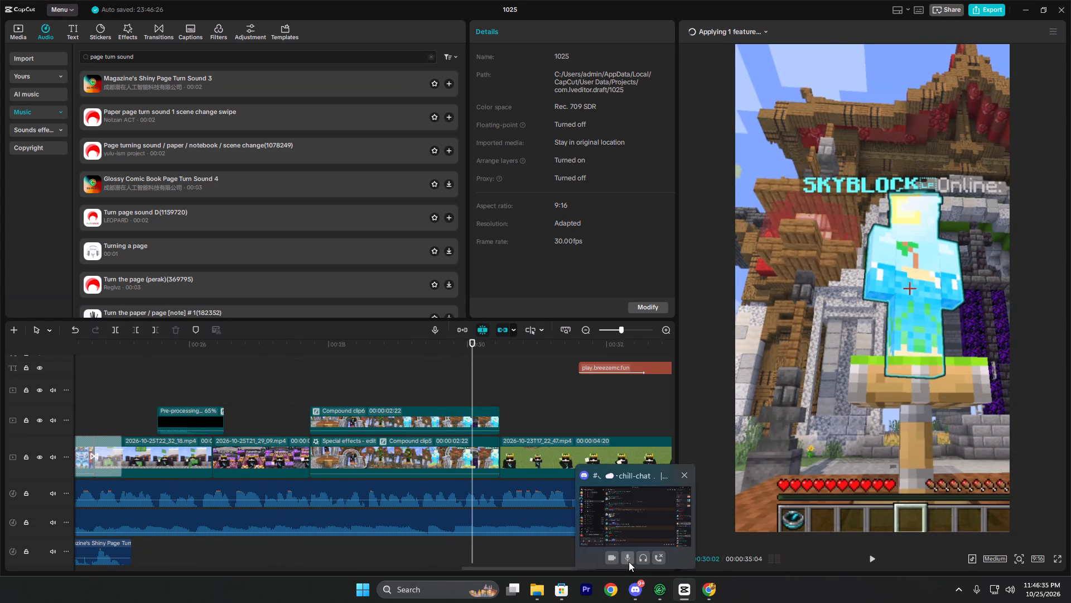
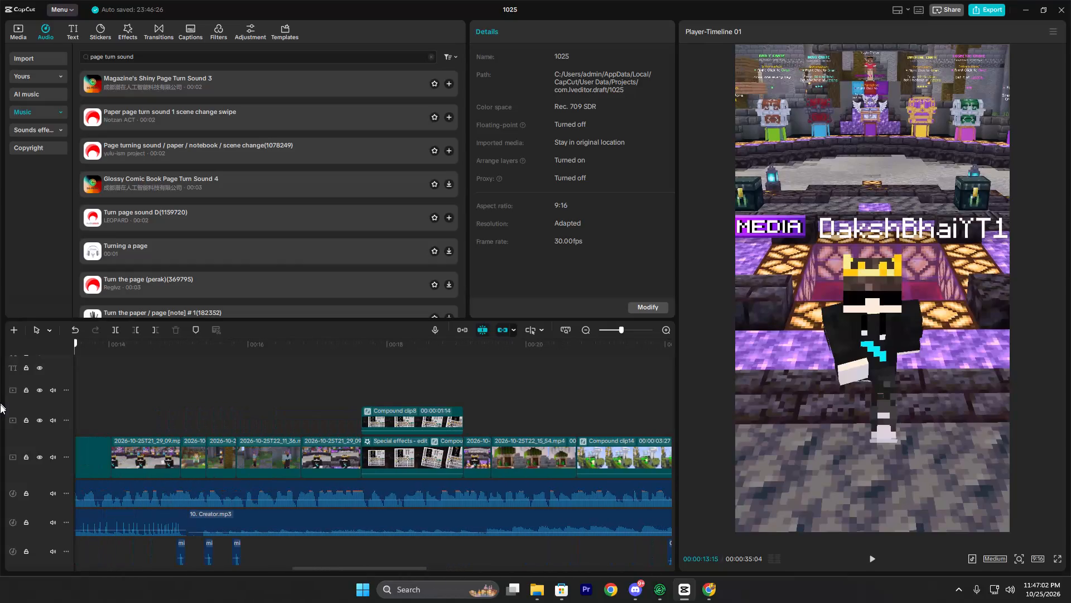
Show the project media, return to the start of the timeline and play the whole short through to the play.breezemc.fun ending.
{"action": "left_click", "coordinate": [23, 17]}
{"action": "left_click", "coordinate": [22, 26]}
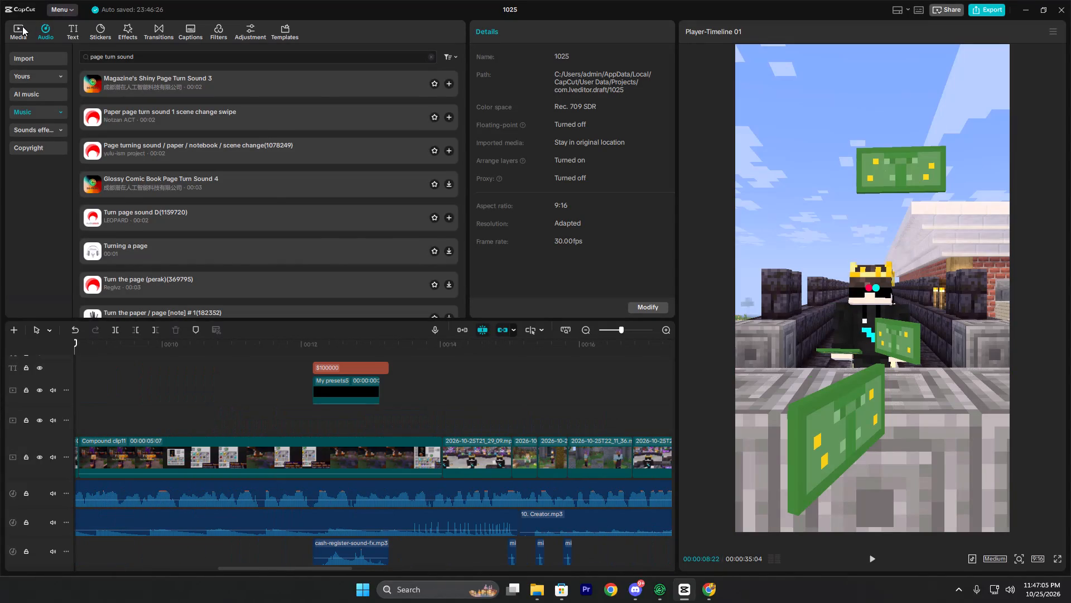
{"action": "left_click", "coordinate": [99, 378]}
{"action": "left_click_drag", "start_coordinate": [99, 378], "coordinate": [0, 393]}
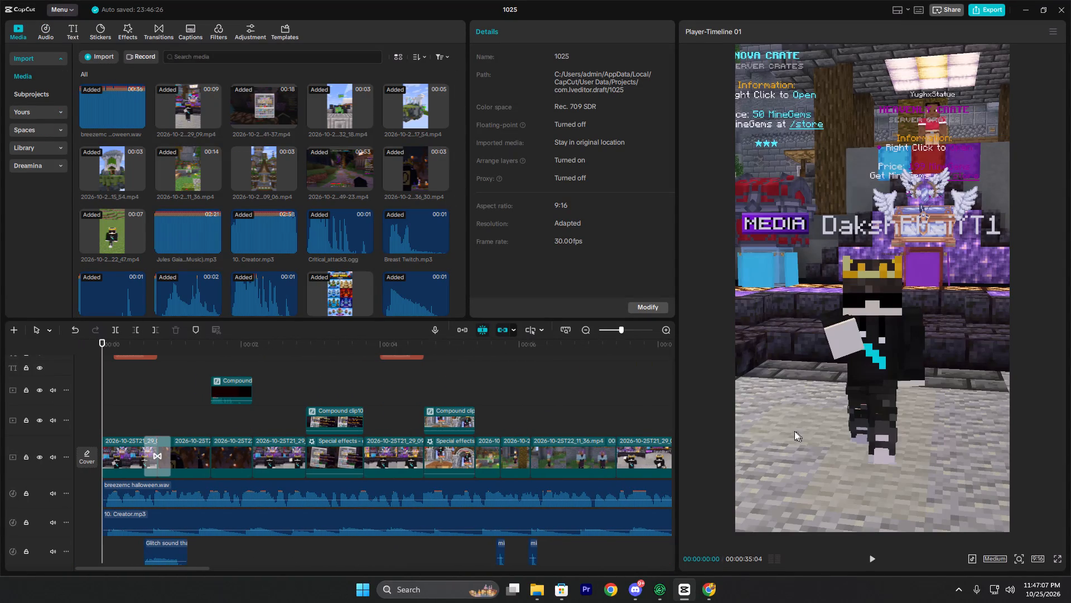
{"action": "left_click", "coordinate": [870, 556]}
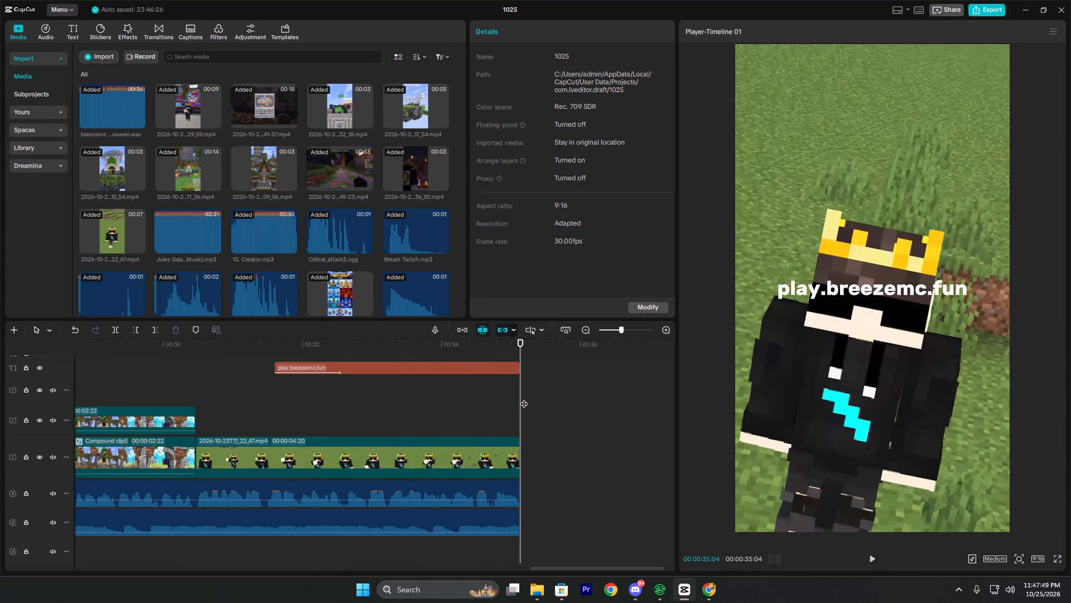
Return to the timeline start, scrub through roughly the first two seconds and examine the opening's caption, effect and sound tracks.
{"action": "left_click_drag", "start_coordinate": [521, 399], "coordinate": [0, 392]}
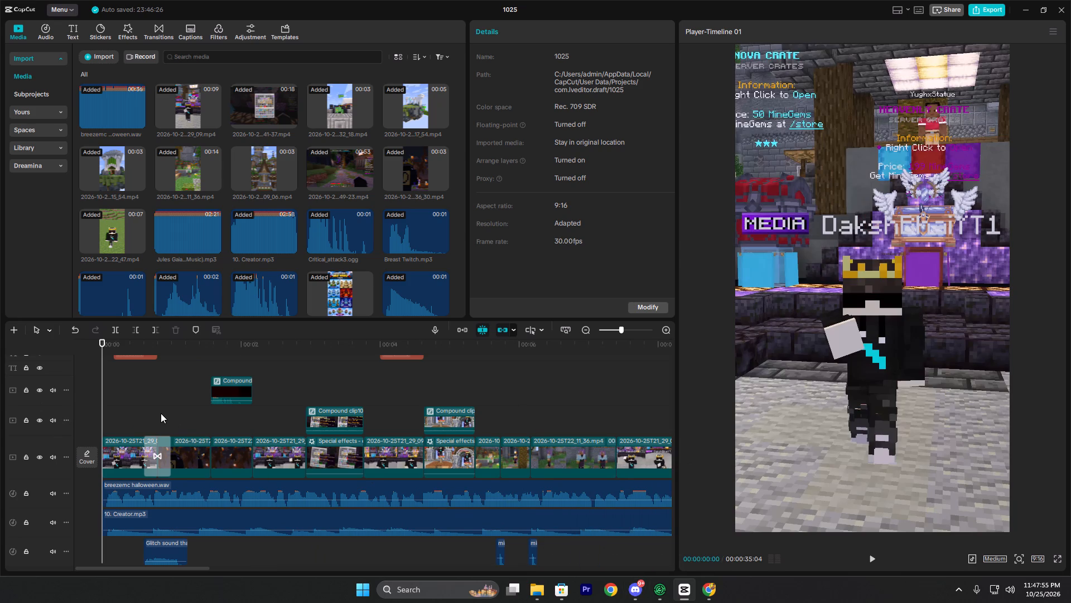
{"action": "left_click", "coordinate": [103, 390]}
{"action": "left_click_drag", "start_coordinate": [103, 390], "coordinate": [129, 389]}
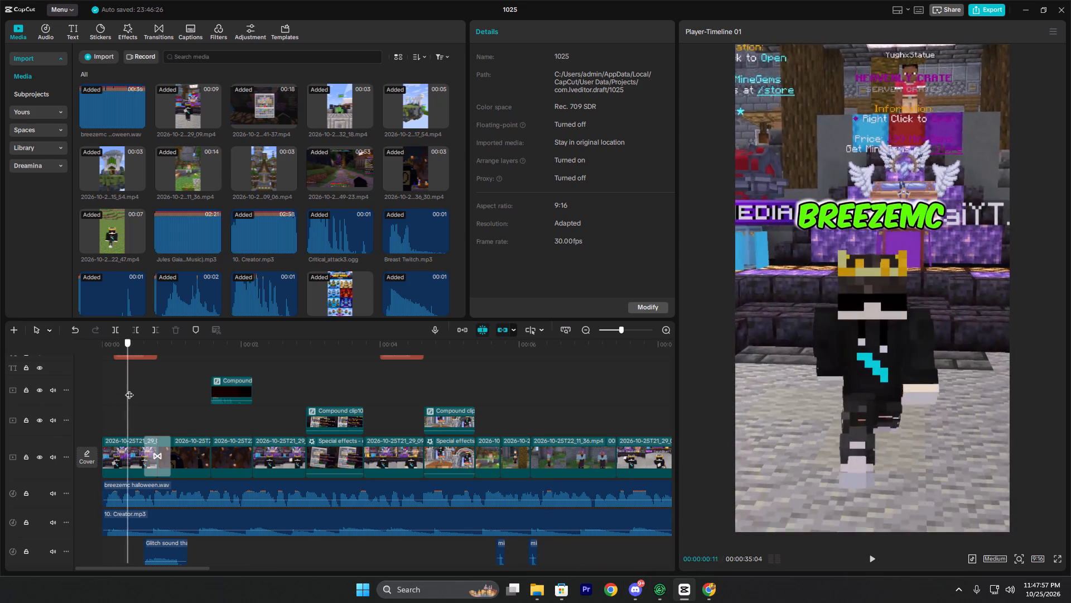
{"action": "left_click_drag", "start_coordinate": [129, 389], "coordinate": [187, 362]}
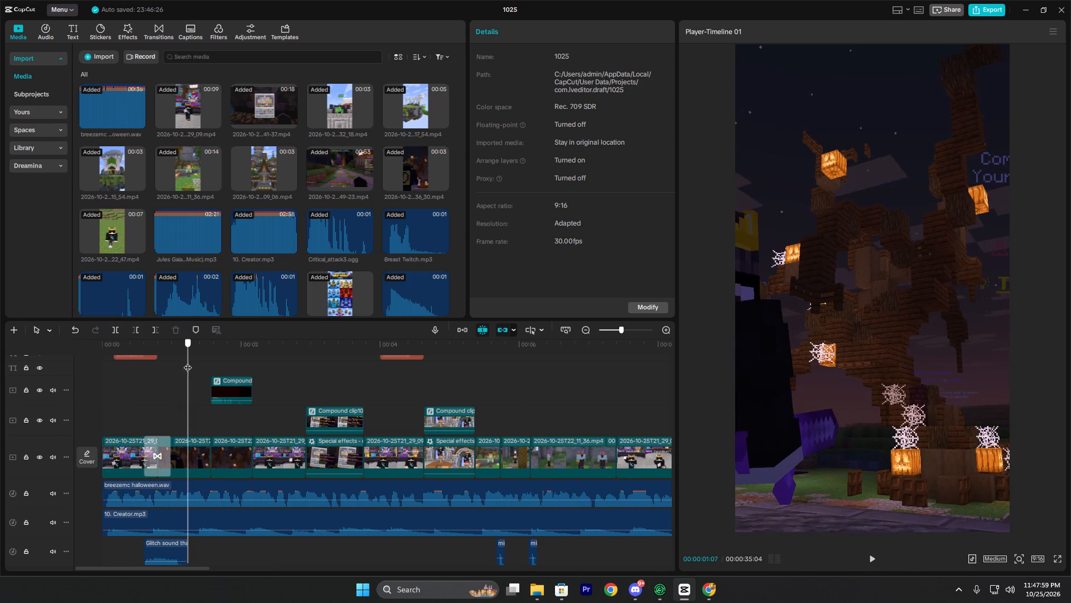
{"action": "left_click_drag", "start_coordinate": [187, 362], "coordinate": [230, 344]}
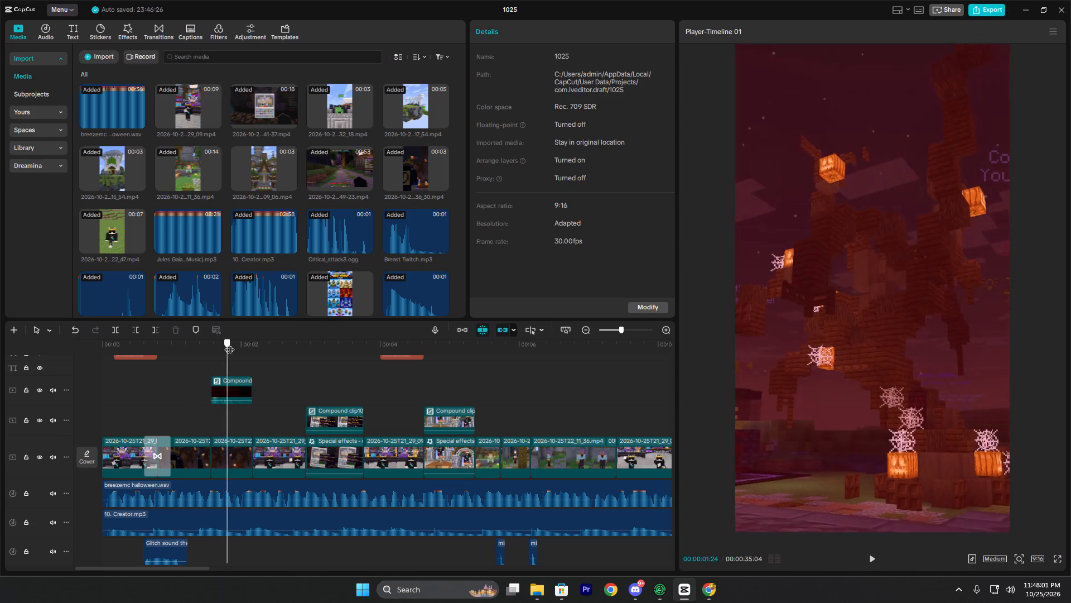
{"action": "left_click_drag", "start_coordinate": [230, 344], "coordinate": [0, 375]}
{"action": "scroll", "coordinate": [234, 448], "scroll_direction": "up", "scroll_amount": 14}
{"action": "scroll", "coordinate": [241, 449], "scroll_direction": "down", "scroll_amount": 5}
{"action": "scroll", "coordinate": [235, 442], "scroll_direction": "up", "scroll_amount": 4}
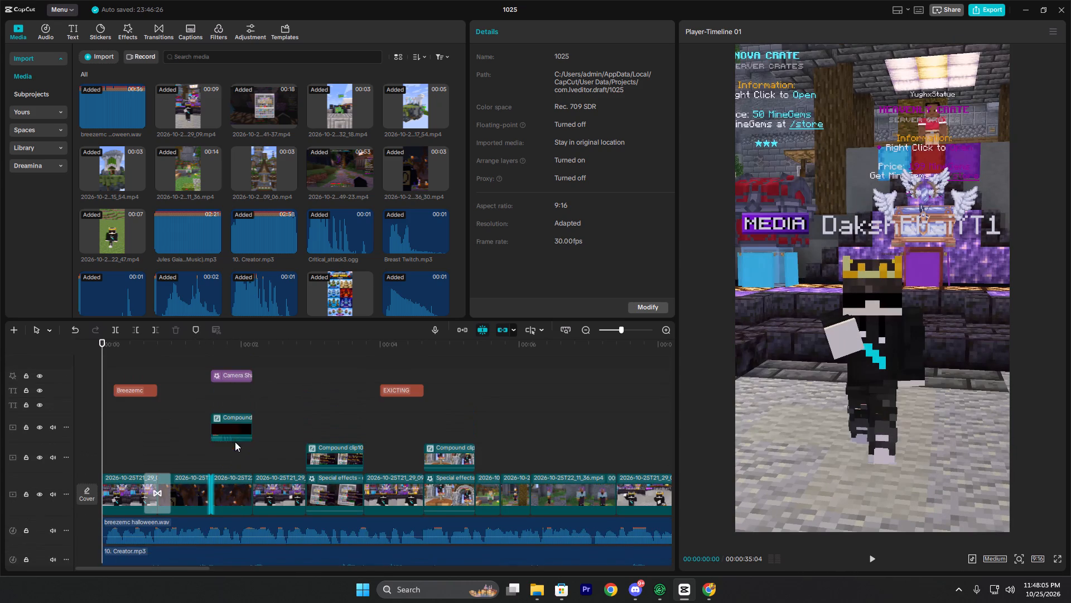
{"action": "scroll", "coordinate": [223, 424], "scroll_direction": "up", "scroll_amount": 4}
{"action": "scroll", "coordinate": [223, 424], "scroll_direction": "down", "scroll_amount": 7}
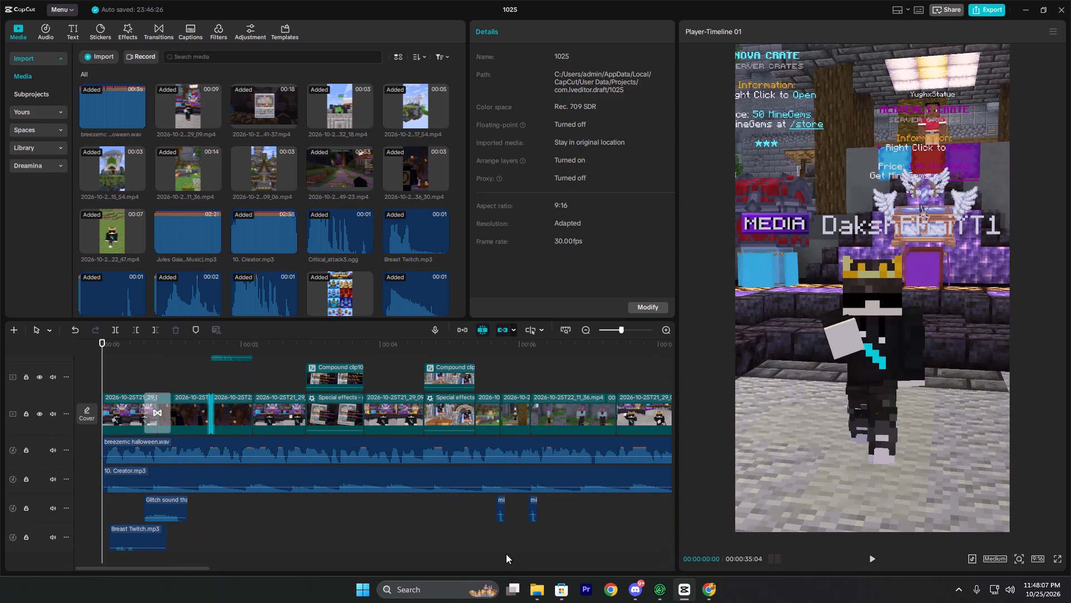
Switch to Chrome and open the published Short STEVE IS A POWERFUL MAB from its YouTube Studio analytics to watch it.
{"action": "left_click", "coordinate": [540, 580]}
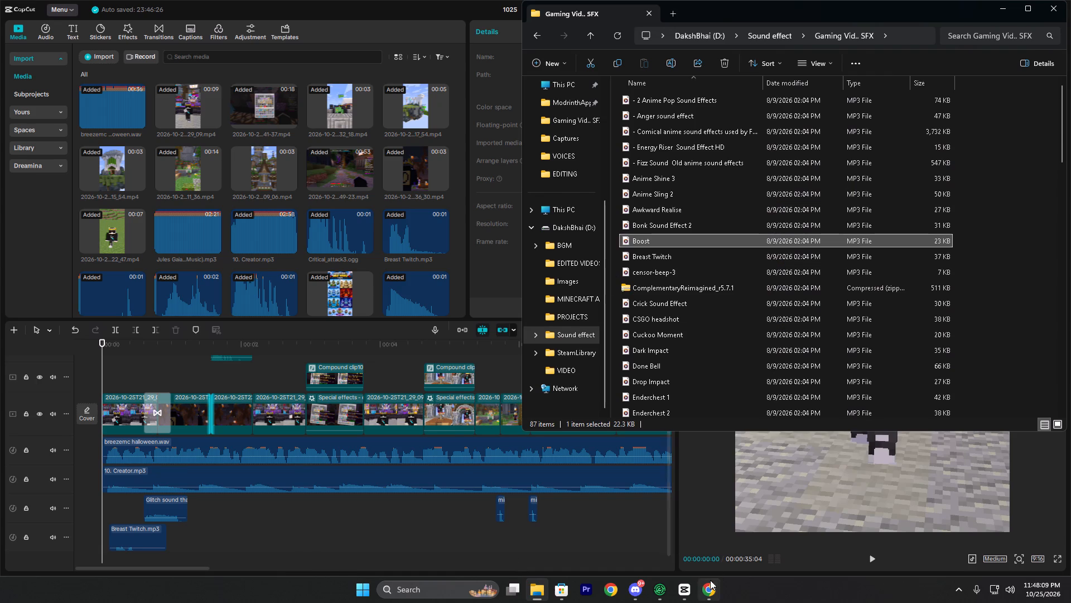
{"action": "left_click", "coordinate": [710, 580]}
{"action": "left_click", "coordinate": [321, 0]}
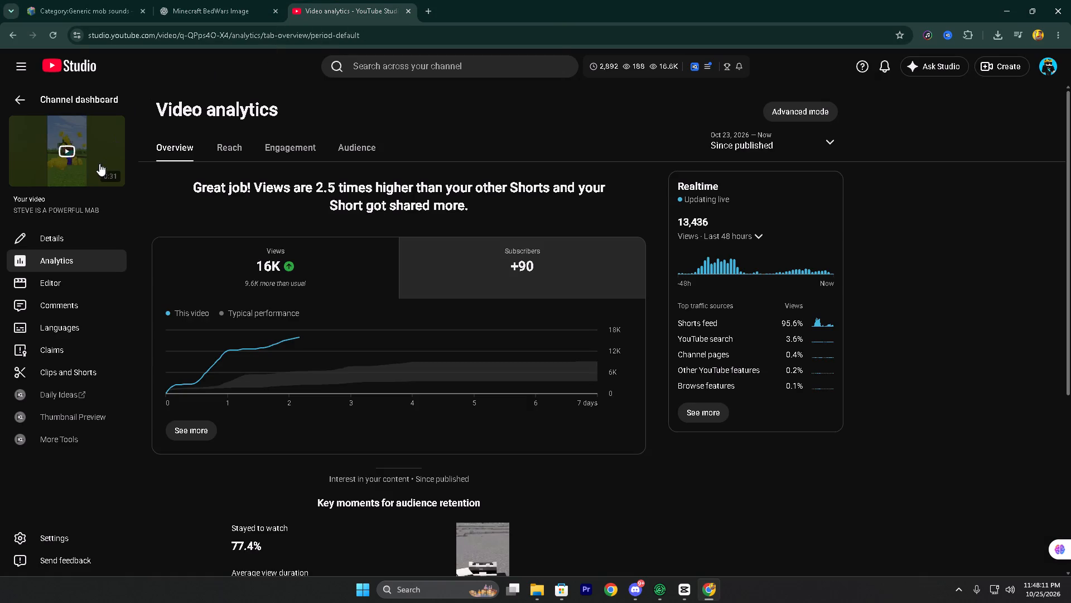
{"action": "left_click", "coordinate": [85, 161]}
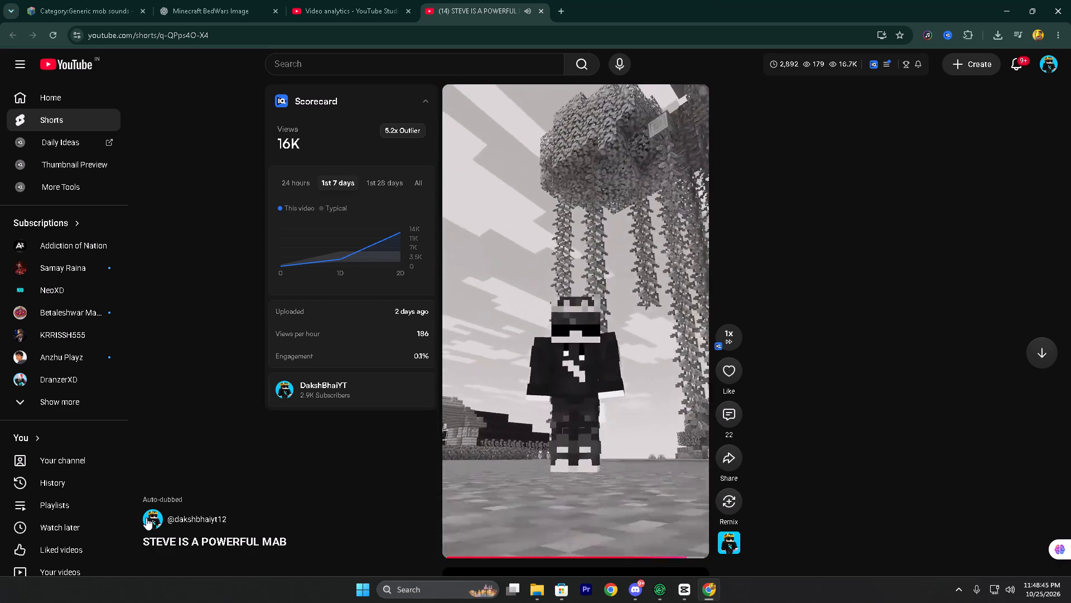
Go to the channel's Shorts list, open SJP VS MJP MINECRAFT PARTIES in a new tab and watch it for comparison.
{"action": "left_click", "coordinate": [146, 518]}
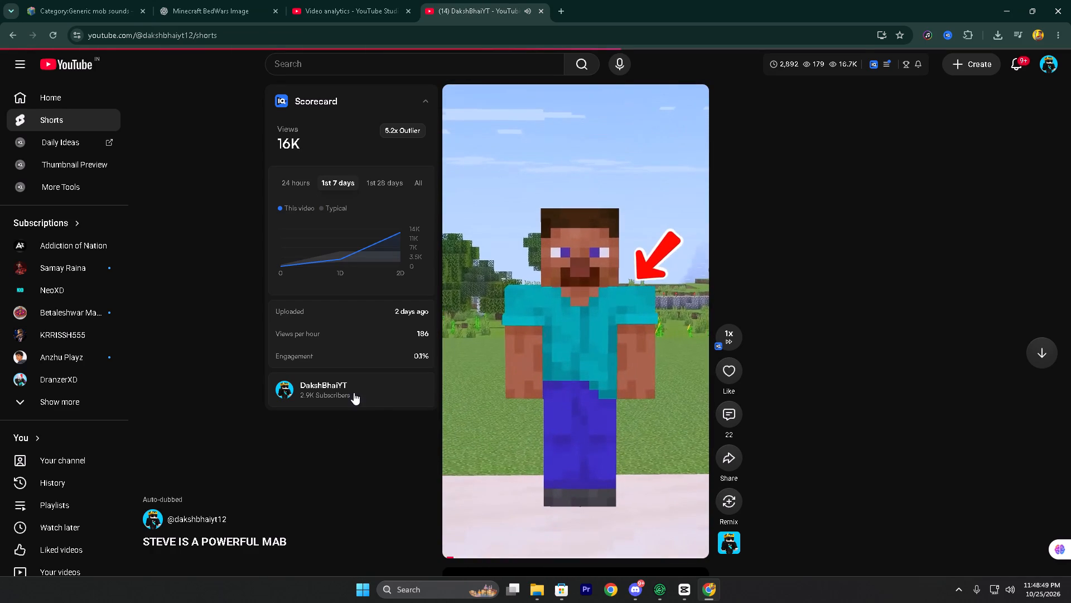
{"action": "scroll", "coordinate": [397, 435], "scroll_direction": "down", "scroll_amount": 1}
{"action": "scroll", "coordinate": [456, 481], "scroll_direction": "down", "scroll_amount": 1}
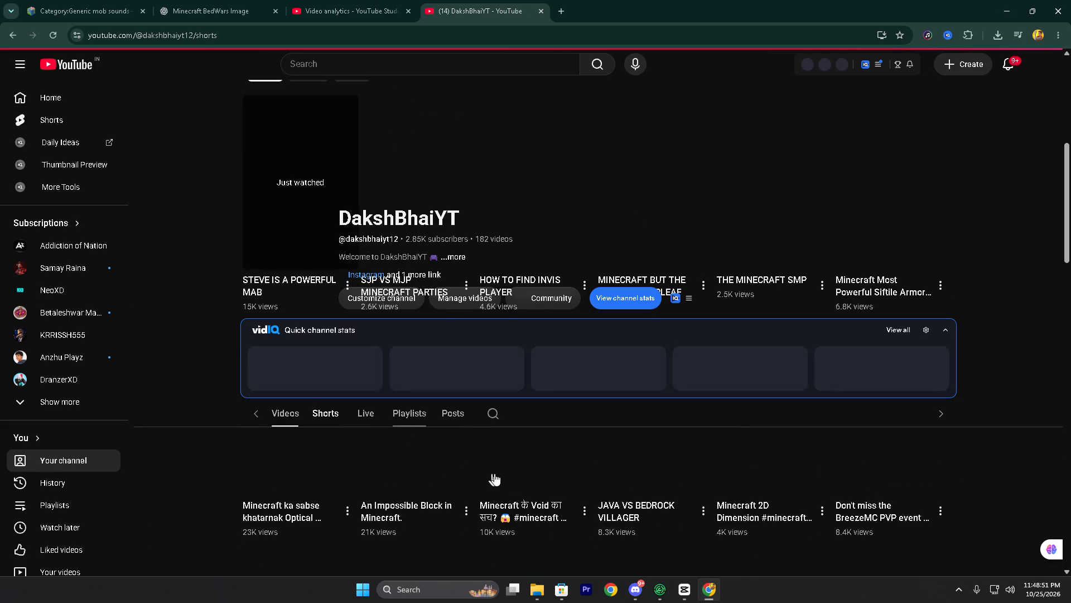
{"action": "left_click", "coordinate": [438, 271]}
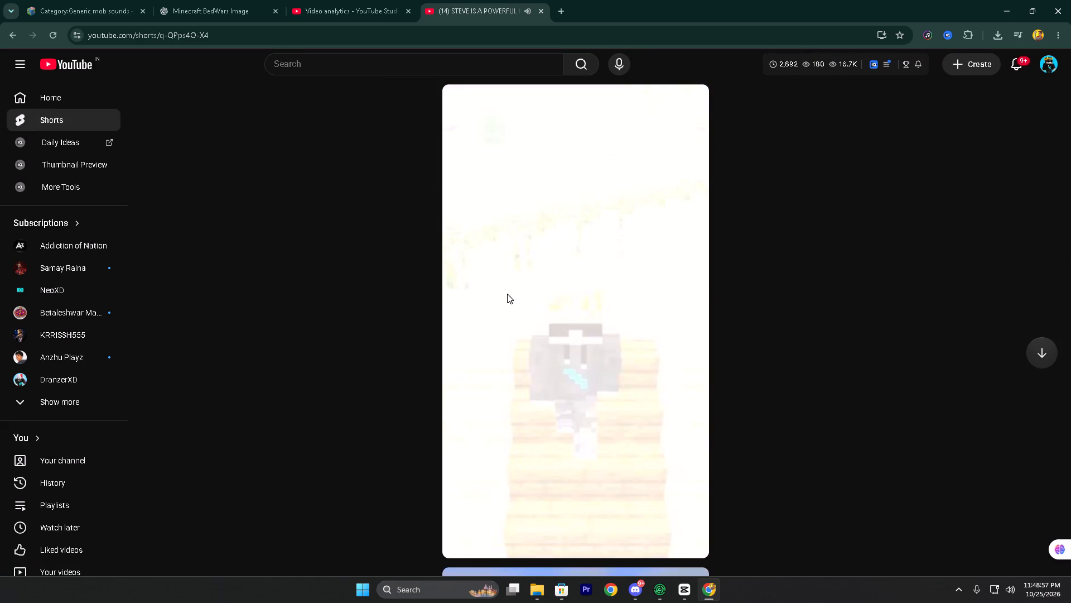
{"action": "left_click", "coordinate": [16, 36]}
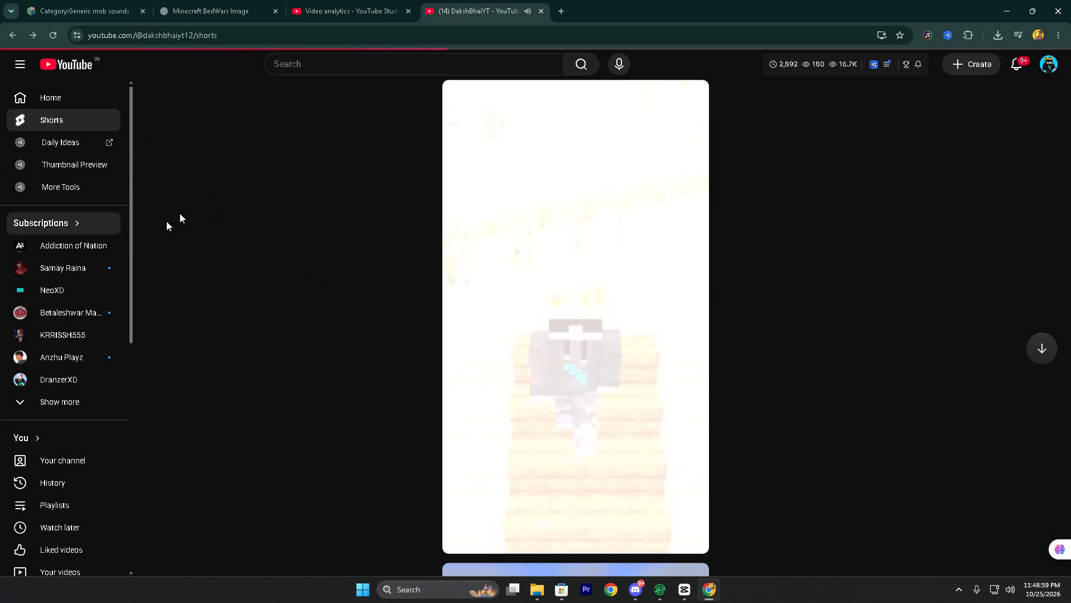
{"action": "scroll", "coordinate": [436, 446], "scroll_direction": "down", "scroll_amount": 1}
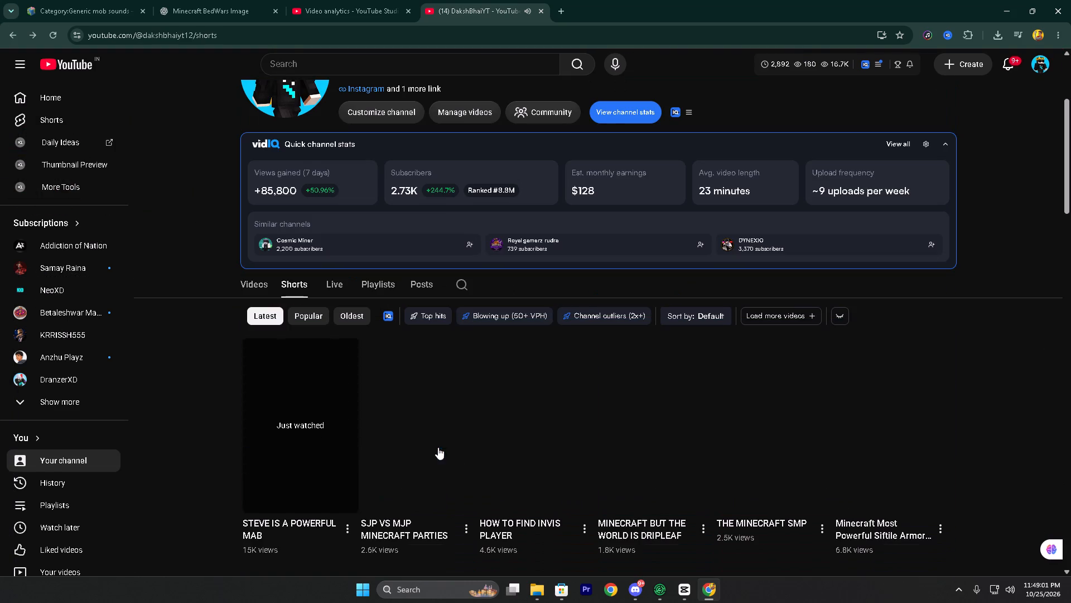
{"action": "right_click", "coordinate": [435, 443]}
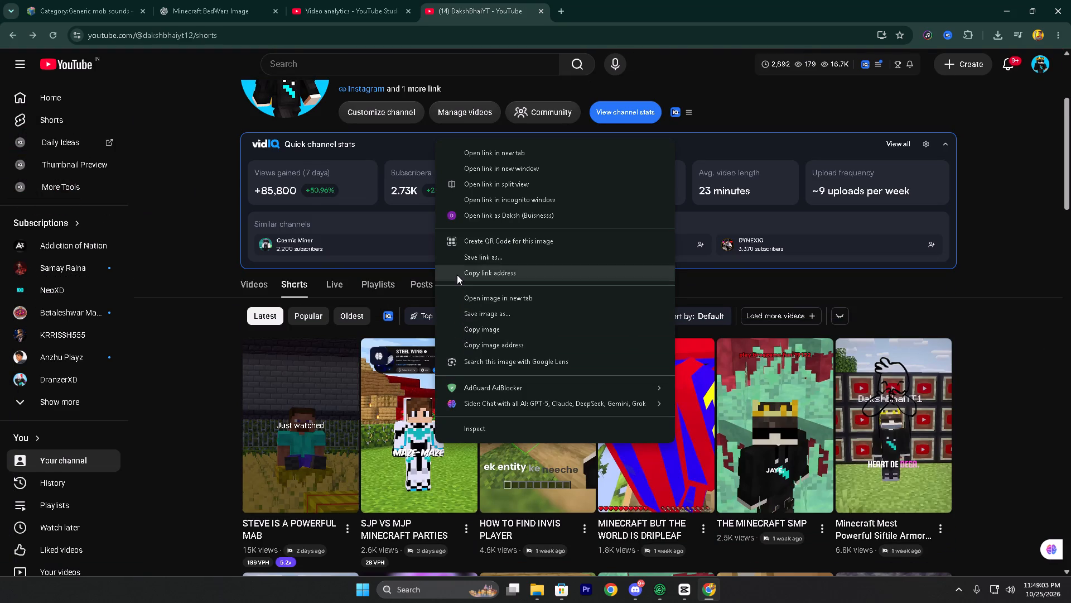
{"action": "left_click", "coordinate": [466, 156]}
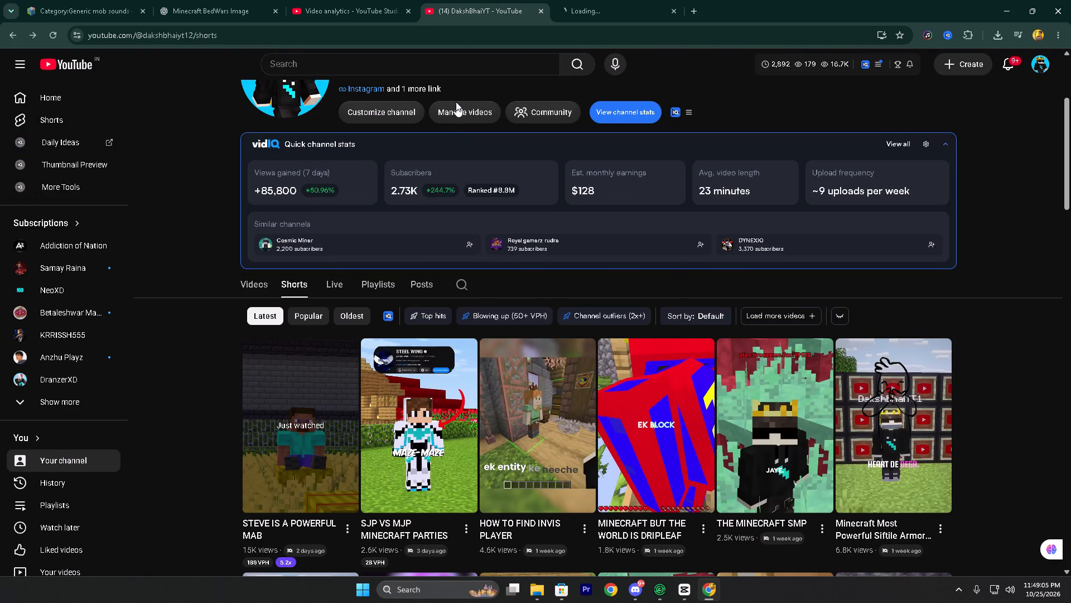
{"action": "left_click", "coordinate": [596, 0]}
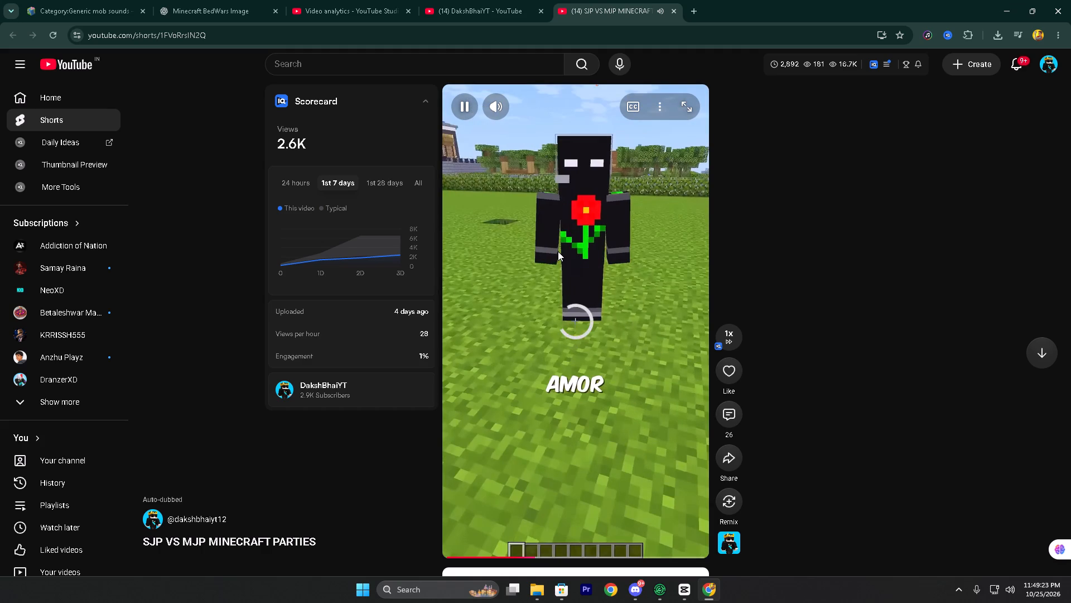
{"action": "left_click", "coordinate": [558, 251]}
{"action": "left_click", "coordinate": [569, 291]}
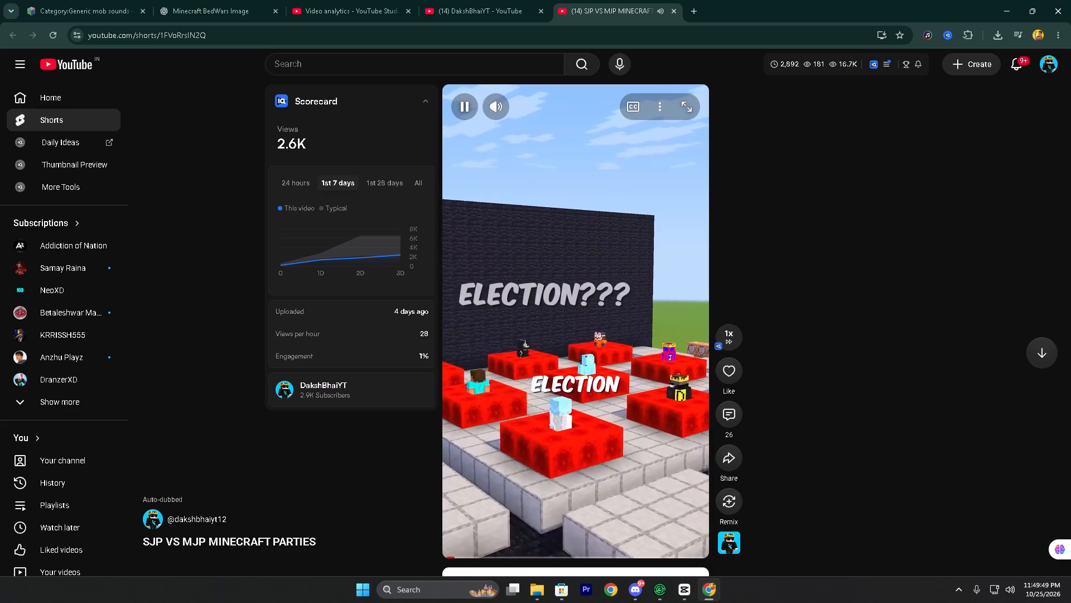
{"action": "left_click", "coordinate": [551, 280]}
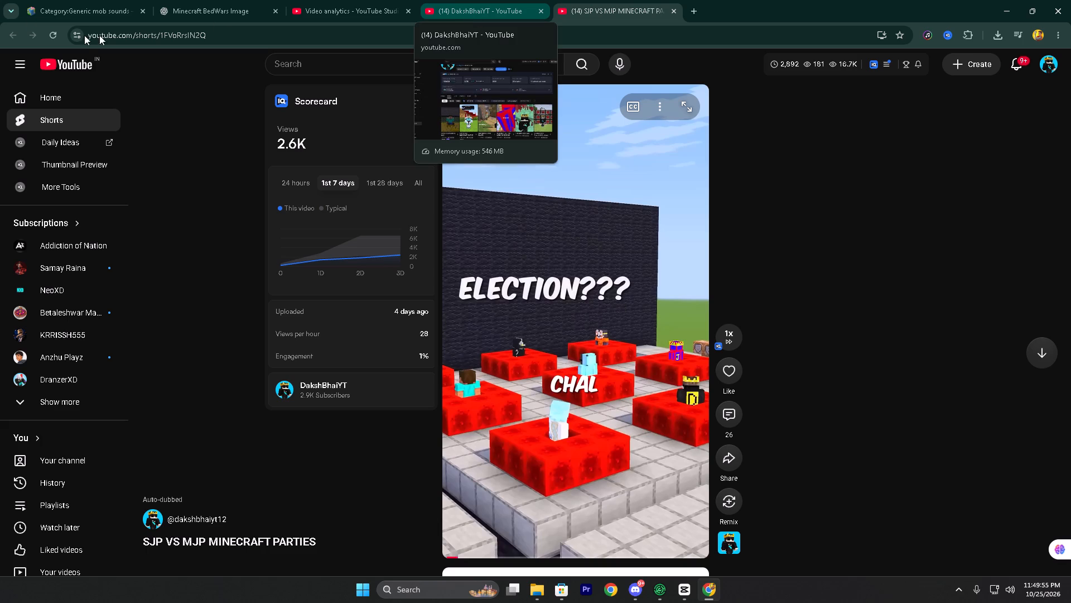
Reopen STEVE IS A POWERFUL MAB from the channel's Shorts list and replay its opening part from the beginning.
{"action": "left_click", "coordinate": [480, 14]}
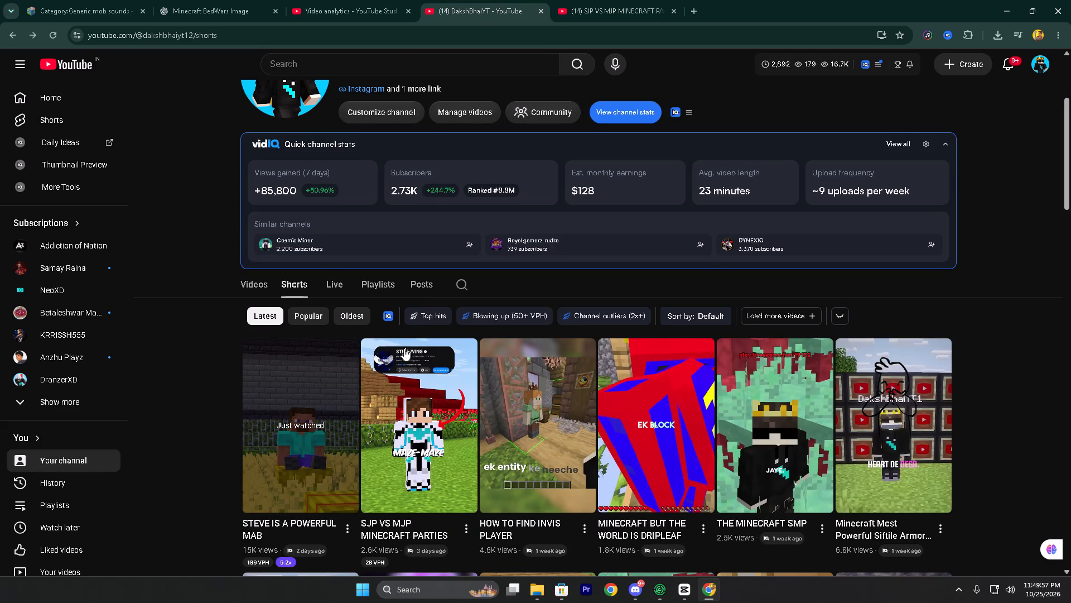
{"action": "left_click", "coordinate": [320, 403]}
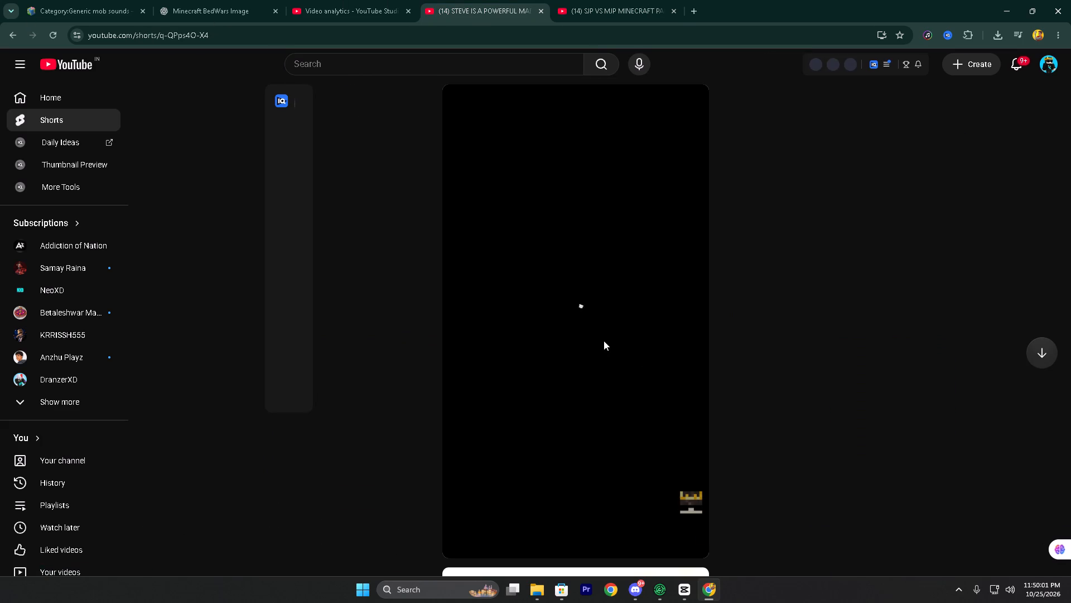
{"action": "left_click", "coordinate": [576, 324]}
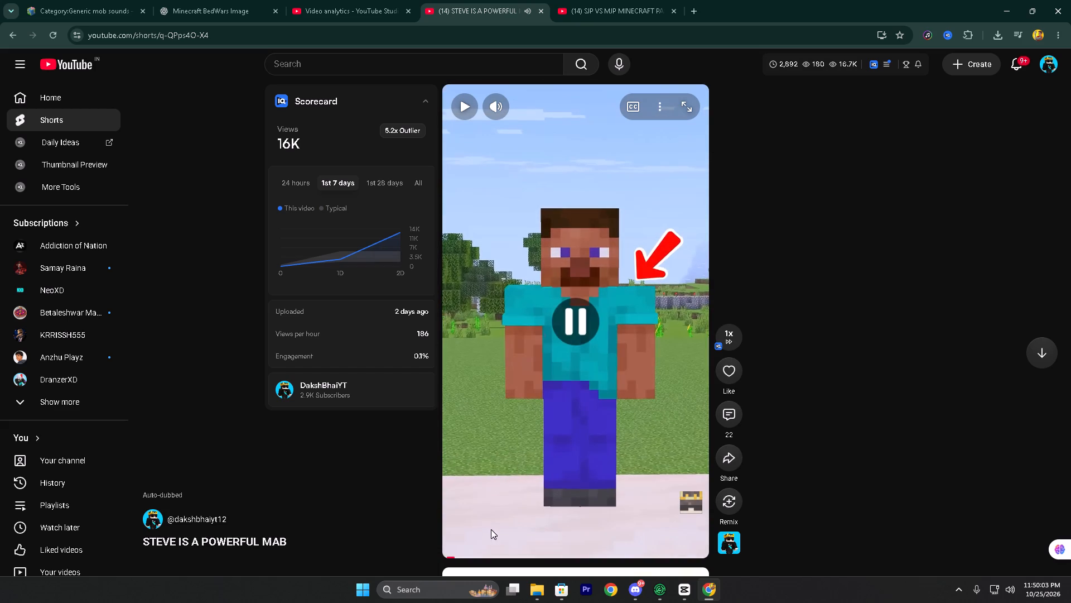
{"action": "left_click_drag", "start_coordinate": [452, 557], "coordinate": [440, 557]}
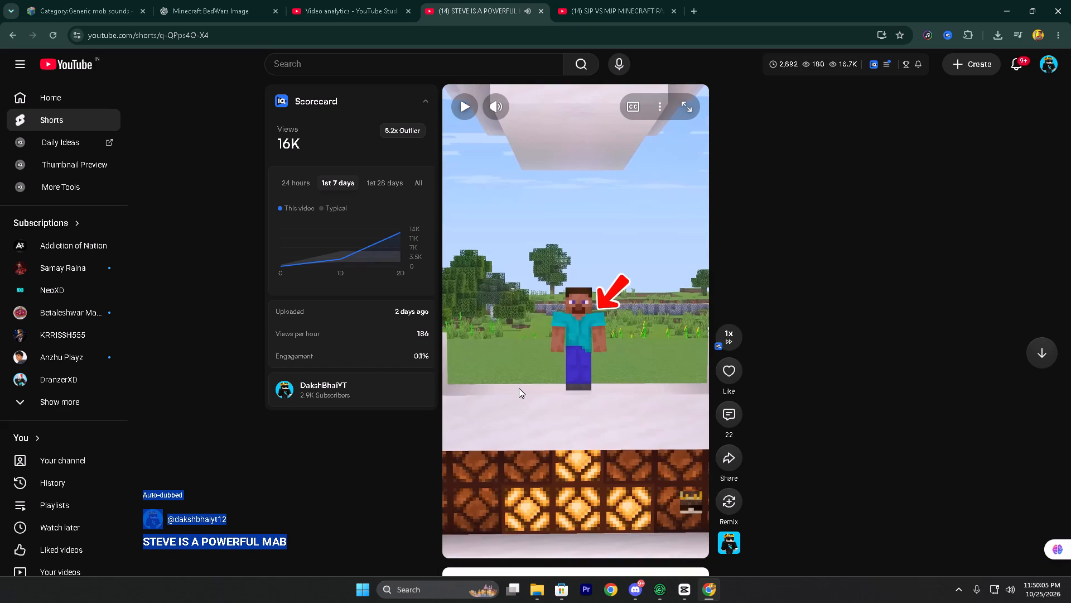
{"action": "left_click", "coordinate": [519, 387]}
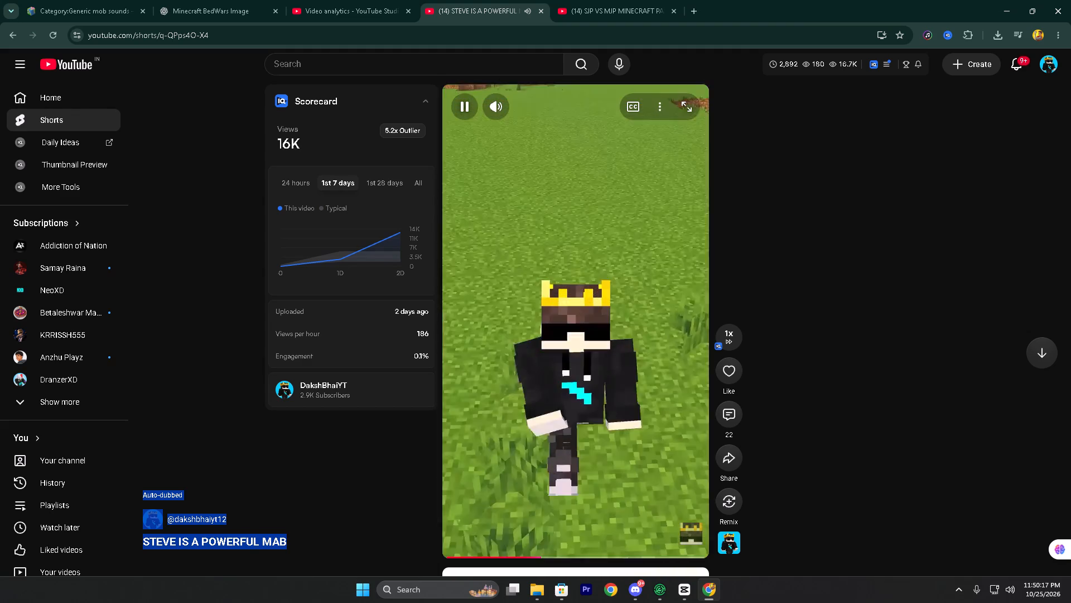
{"action": "left_click", "coordinate": [529, 396]}
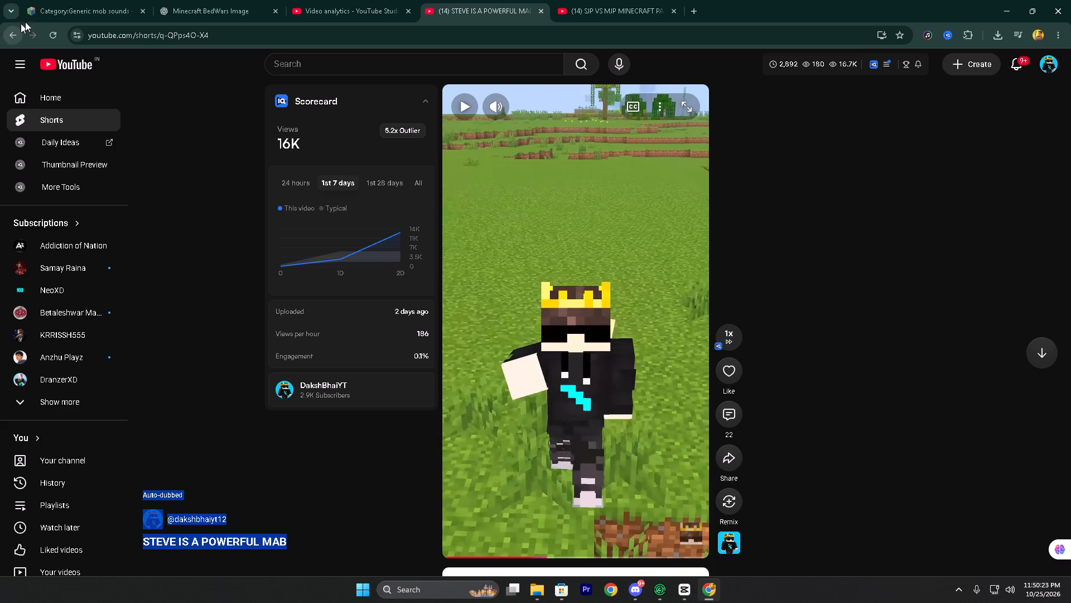
Return to the channel's Shorts list and examine it alongside the STEVE IS A POWERFUL MAB video analytics.
{"action": "left_click", "coordinate": [16, 42]}
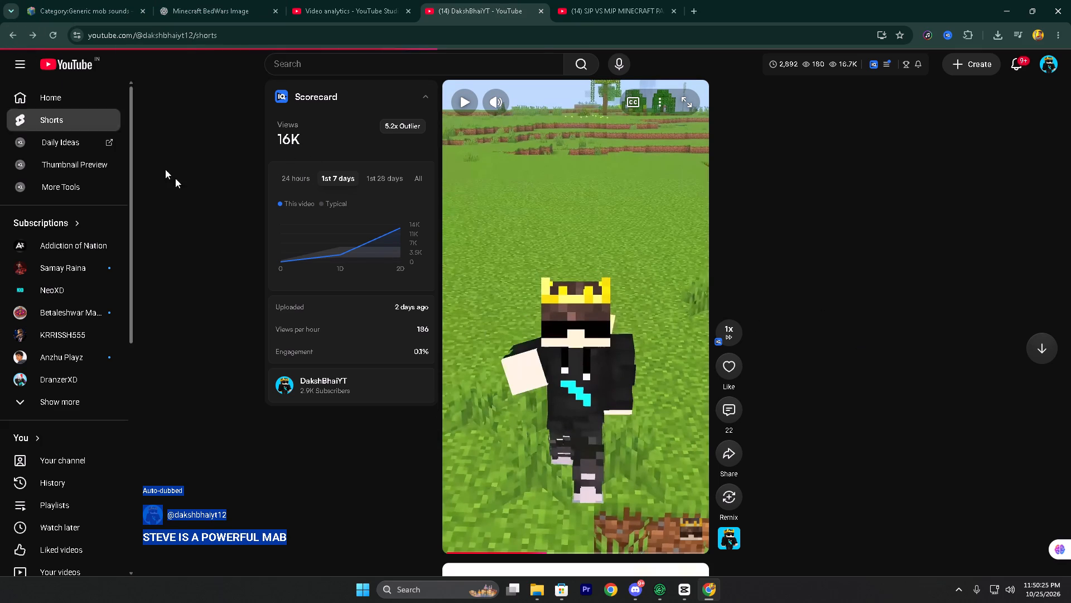
{"action": "scroll", "coordinate": [414, 468], "scroll_direction": "down", "scroll_amount": 1}
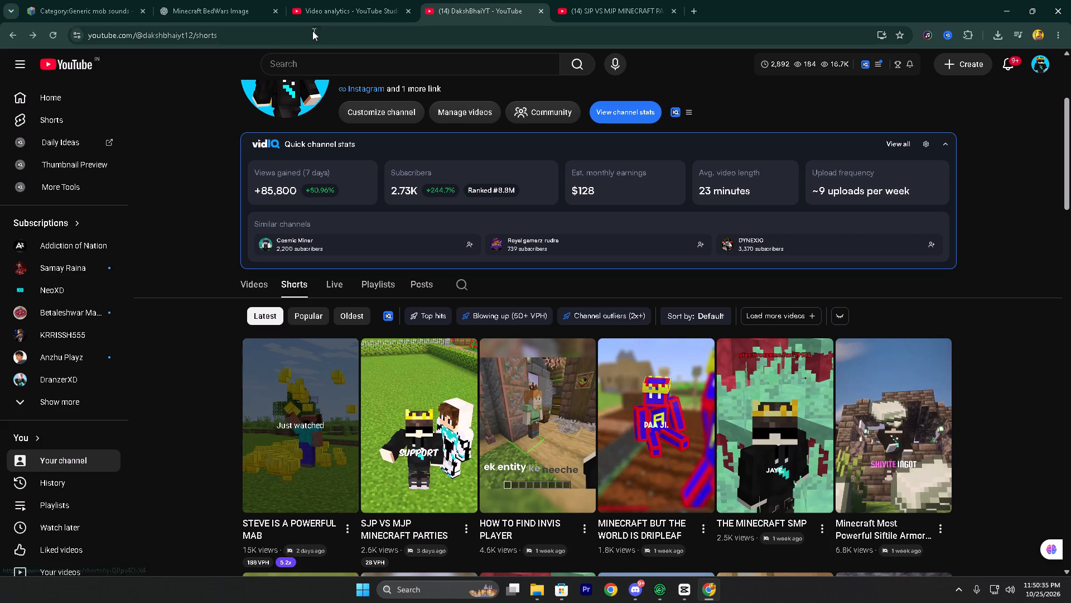
{"action": "left_click", "coordinate": [315, 15]}
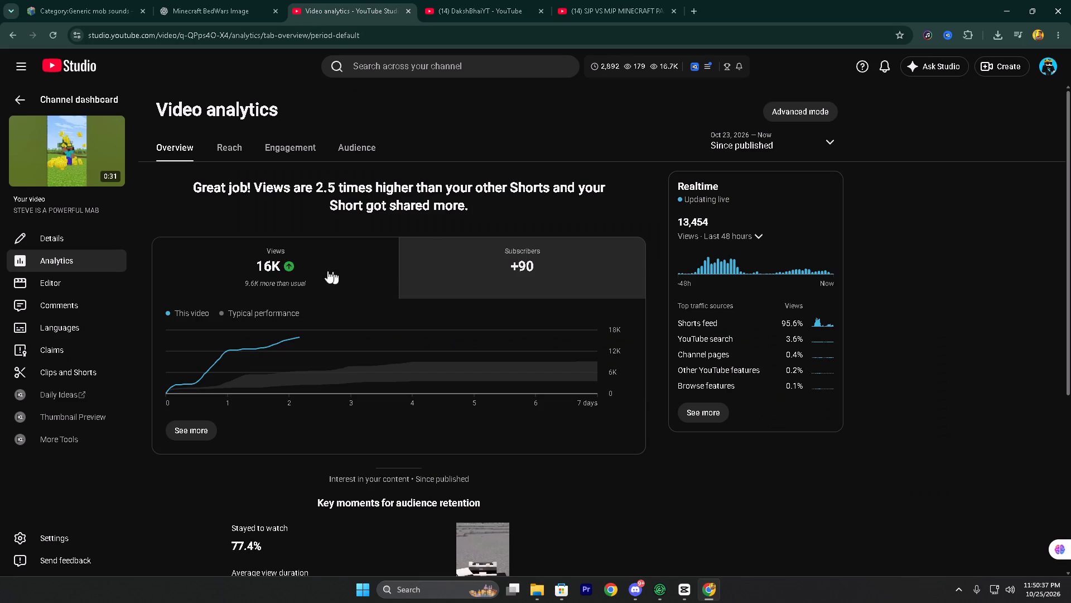
{"action": "left_click", "coordinate": [465, 0]}
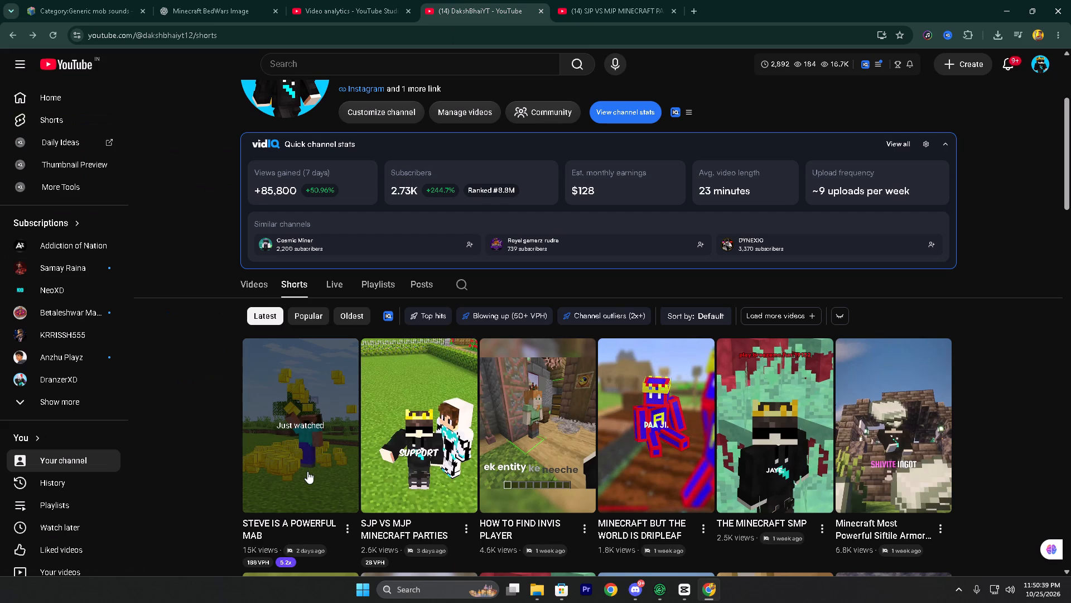
{"action": "scroll", "coordinate": [309, 467], "scroll_direction": "down", "scroll_amount": 1}
{"action": "scroll", "coordinate": [309, 467], "scroll_direction": "up", "scroll_amount": 1}
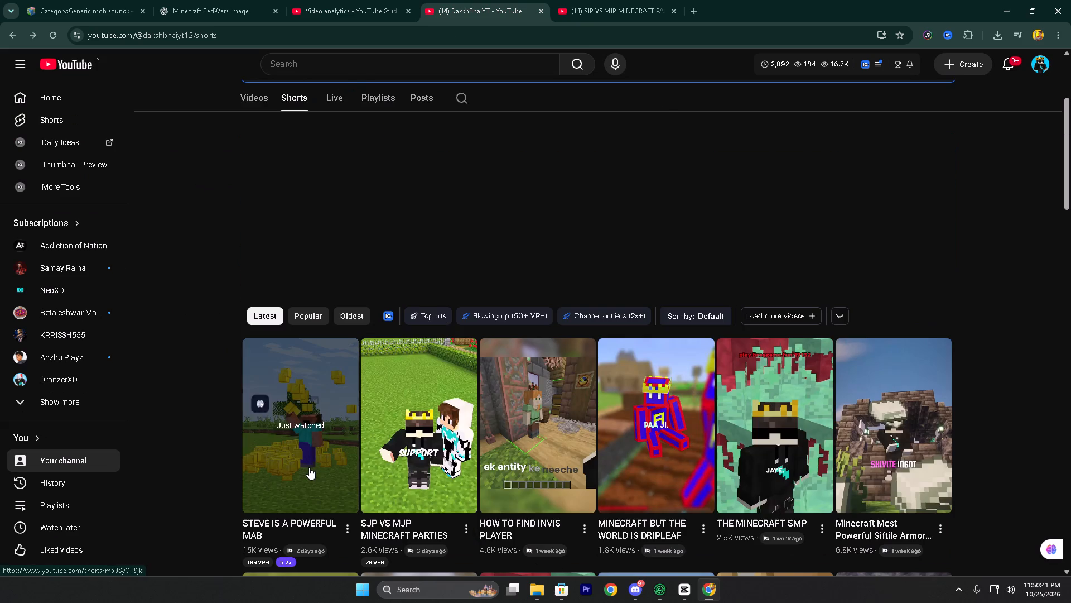
{"action": "scroll", "coordinate": [309, 455], "scroll_direction": "up", "scroll_amount": 1}
{"action": "scroll", "coordinate": [309, 455], "scroll_direction": "down", "scroll_amount": 1}
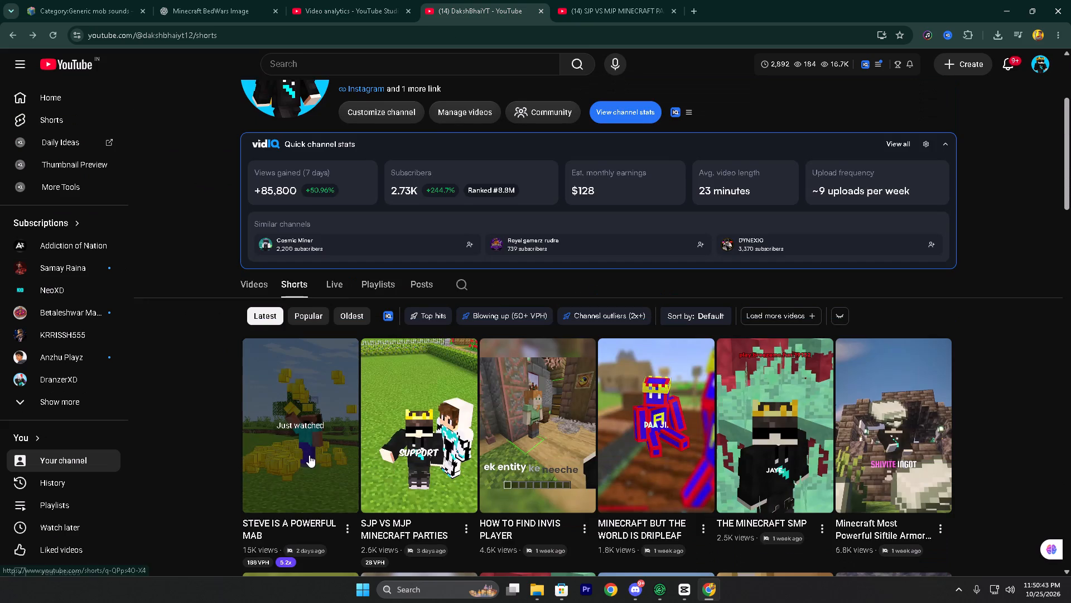
Reopen STEVE IS A POWERFUL MAB from the channel's Shorts list and watch it through again.
{"action": "left_click", "coordinate": [588, 0]}
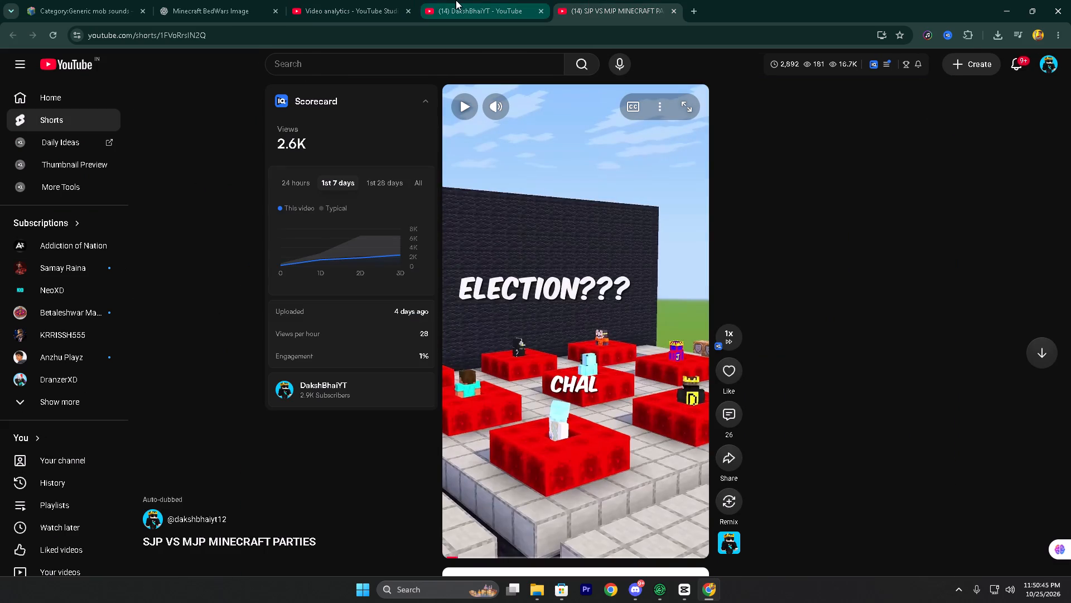
{"action": "left_click", "coordinate": [460, 0]}
{"action": "left_click", "coordinate": [283, 373]}
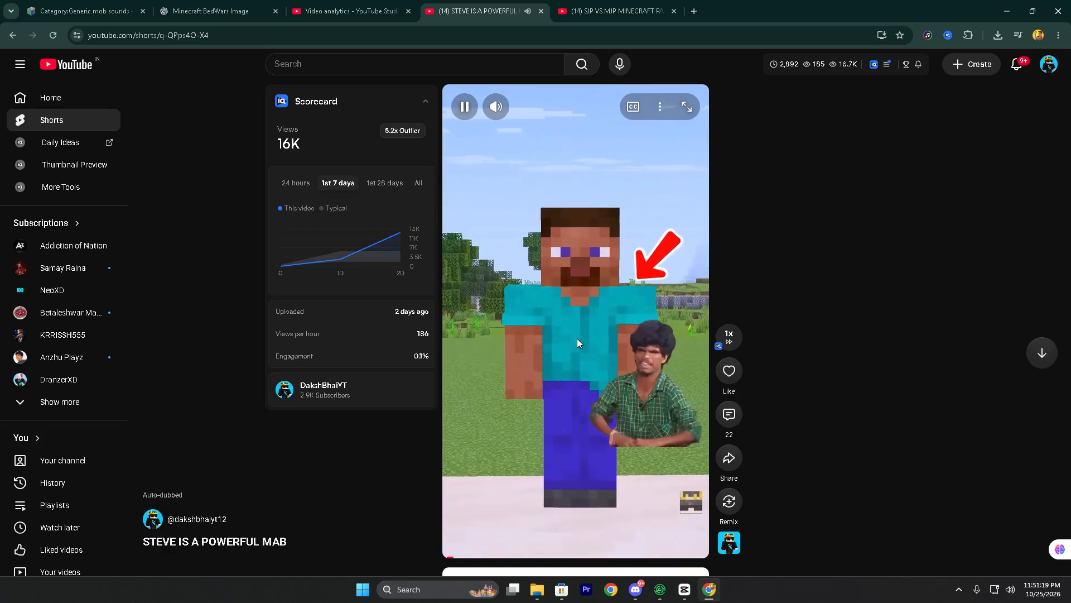
Advance to the next Short, SJP VS MJP MINECRAFT PARTIES, and play it through to review its captions and effects.
{"action": "left_click", "coordinate": [1059, 358]}
{"action": "left_click", "coordinate": [1036, 356]}
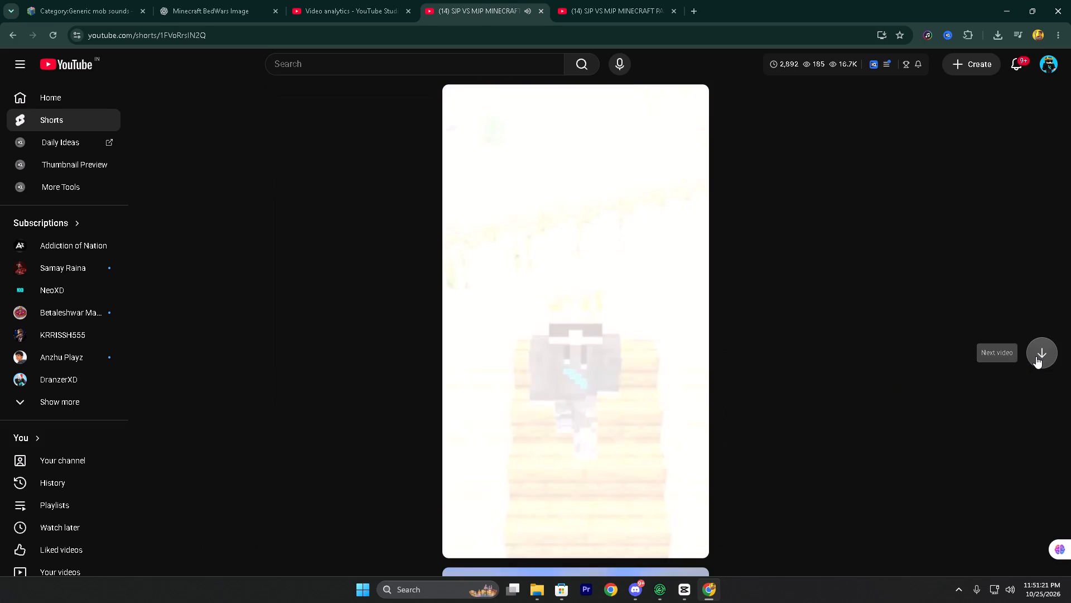
{"action": "left_click", "coordinate": [626, 375]}
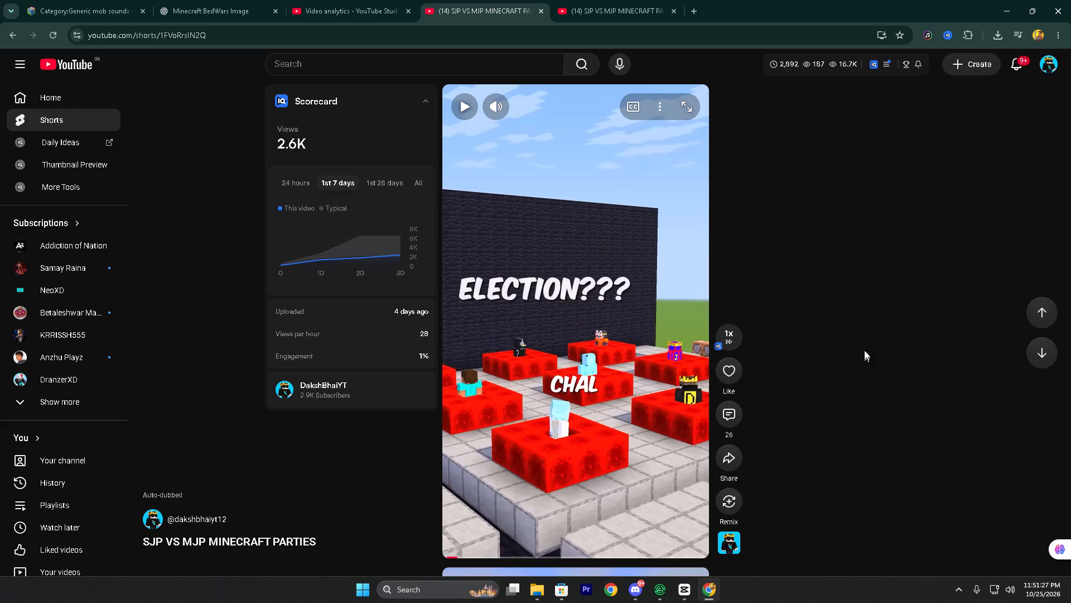
{"action": "left_click", "coordinate": [577, 393]}
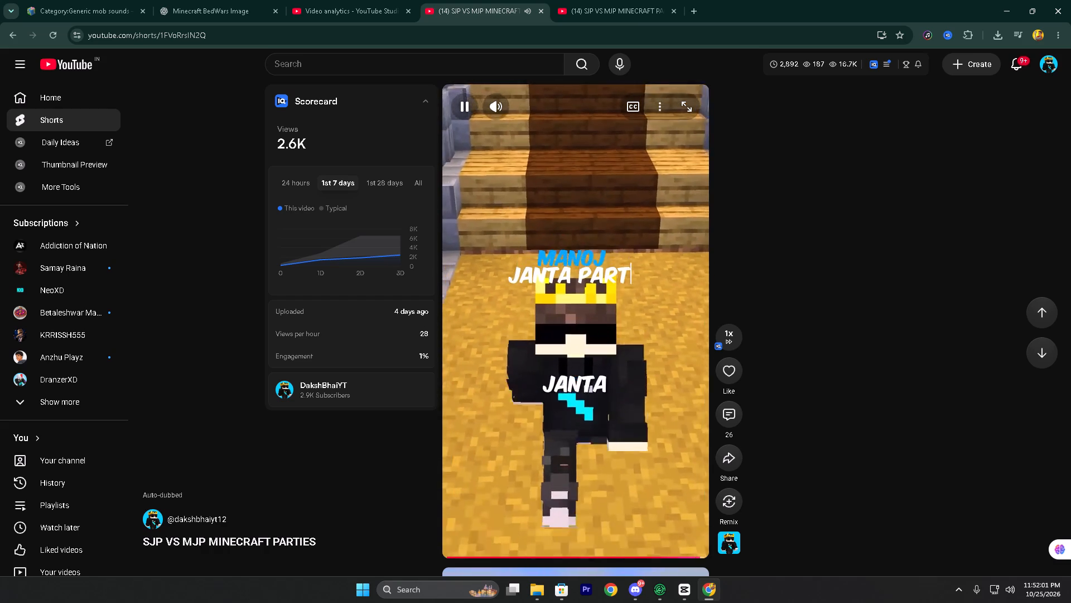
{"action": "left_click", "coordinate": [576, 389]}
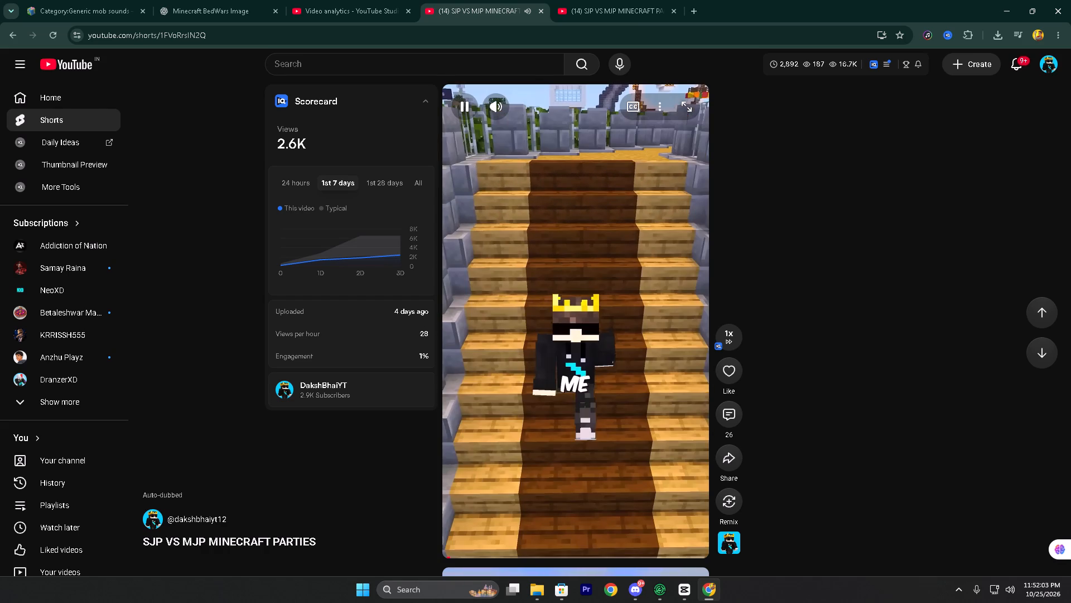